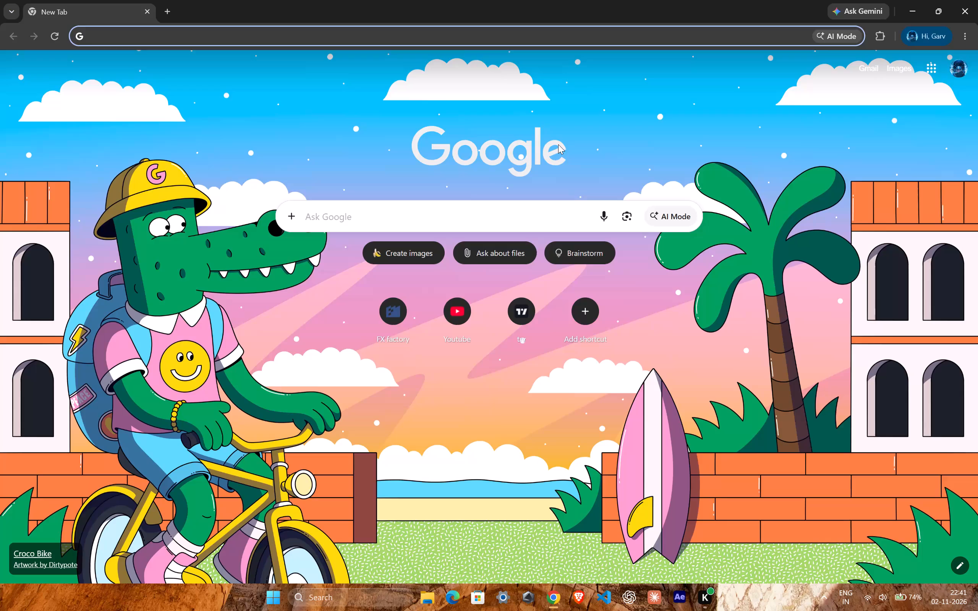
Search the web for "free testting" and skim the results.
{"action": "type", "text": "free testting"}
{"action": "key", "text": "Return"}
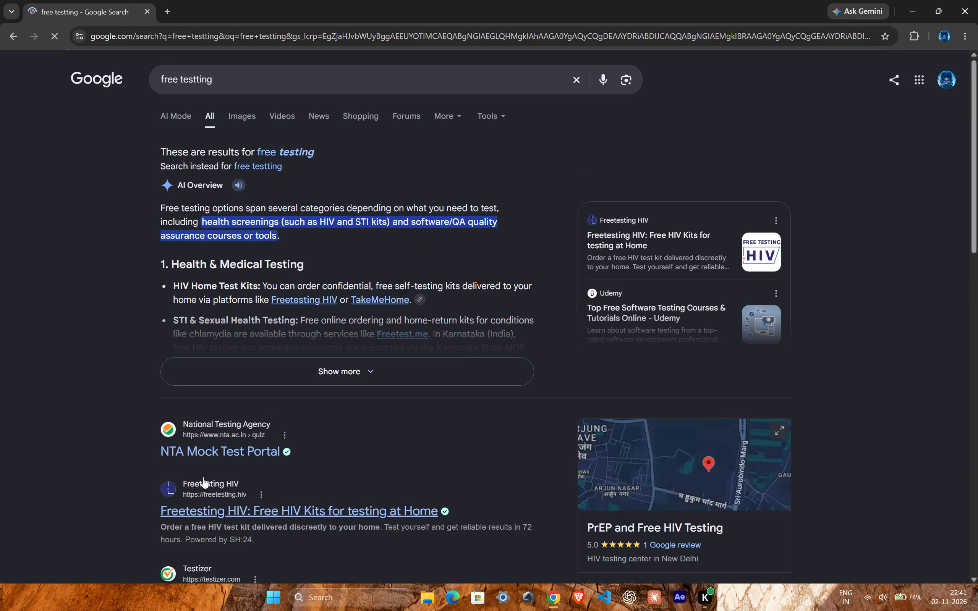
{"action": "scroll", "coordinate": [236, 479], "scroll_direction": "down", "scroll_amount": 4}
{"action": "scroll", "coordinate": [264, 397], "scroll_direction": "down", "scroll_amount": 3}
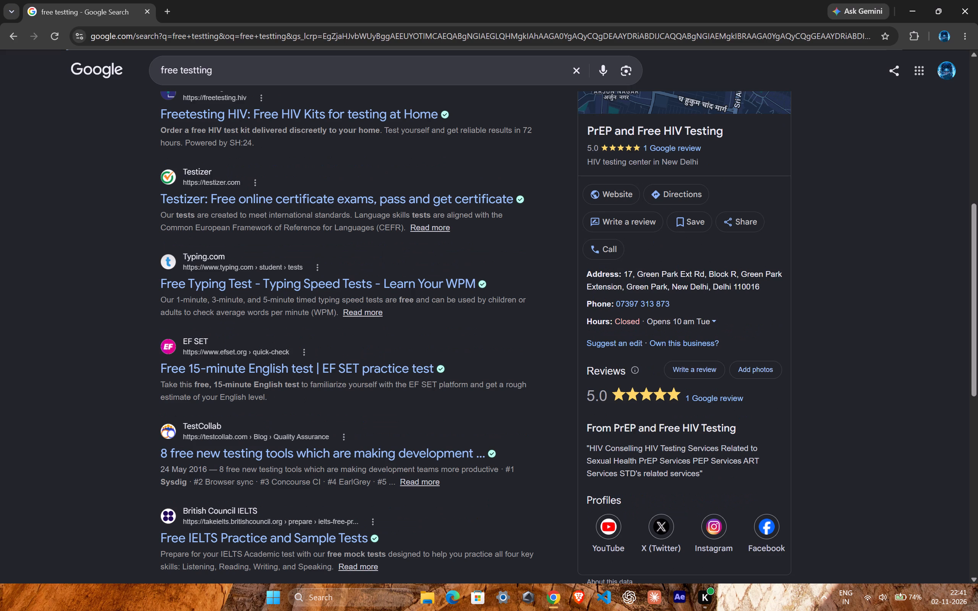
Change the search to "free backtesting" and look through the listed backtesting tools.
{"action": "left_click_drag", "start_coordinate": [227, 76], "coordinate": [181, 75]}
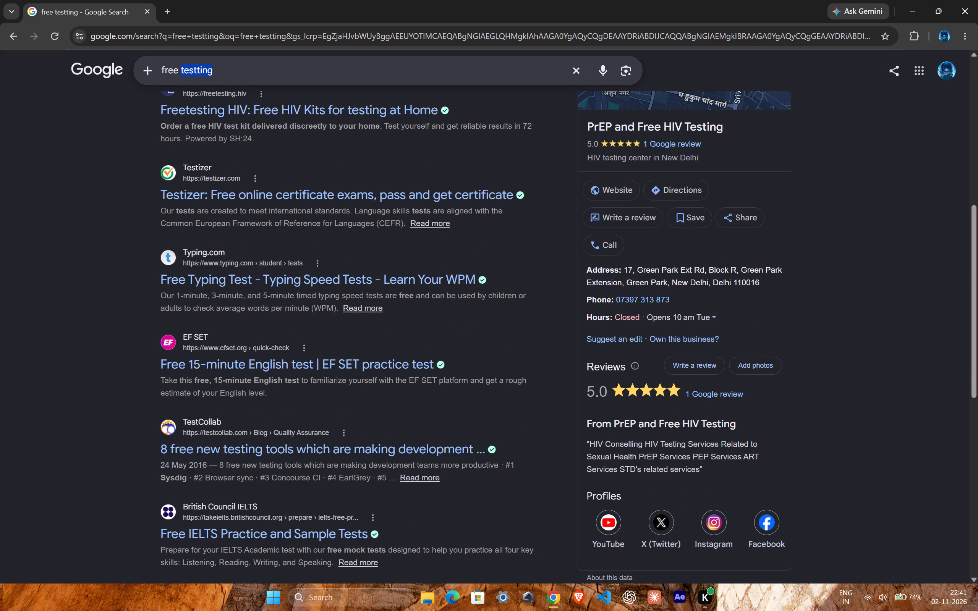
{"action": "type", "text": "back"}
{"action": "type", "text": "testing"}
{"action": "key", "text": "Return"}
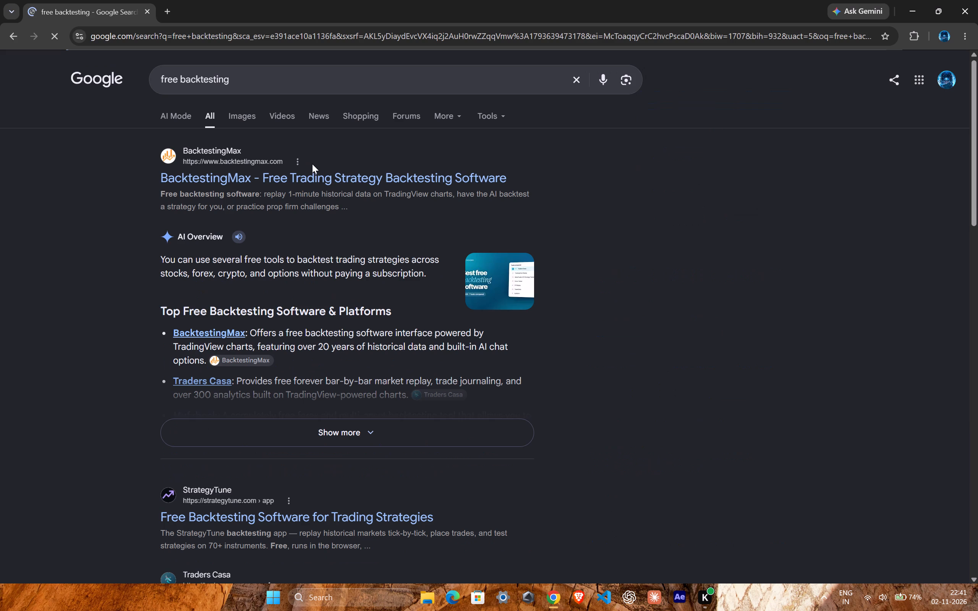
{"action": "scroll", "coordinate": [258, 283], "scroll_direction": "down", "scroll_amount": 7}
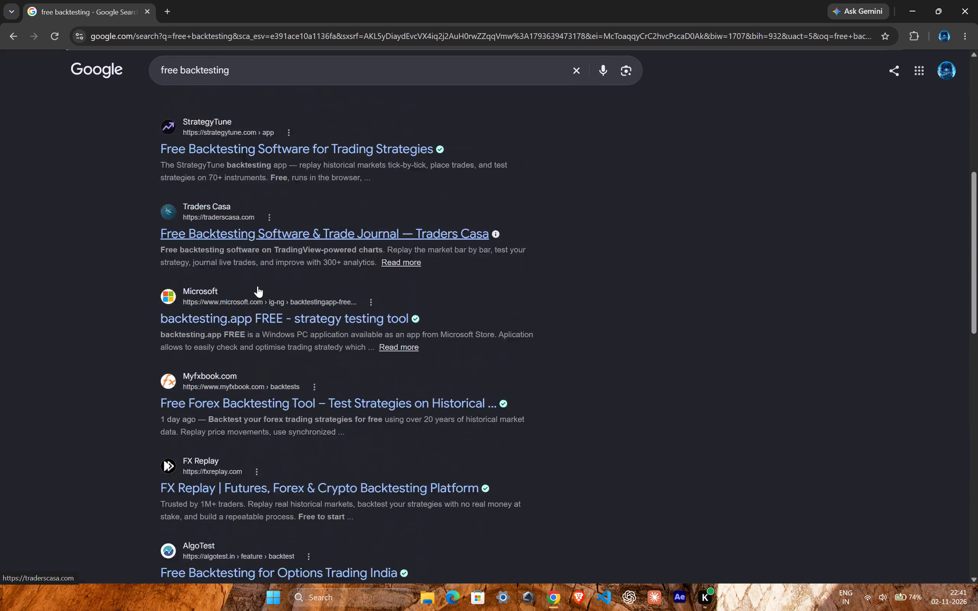
{"action": "scroll", "coordinate": [256, 286], "scroll_direction": "down", "scroll_amount": 2}
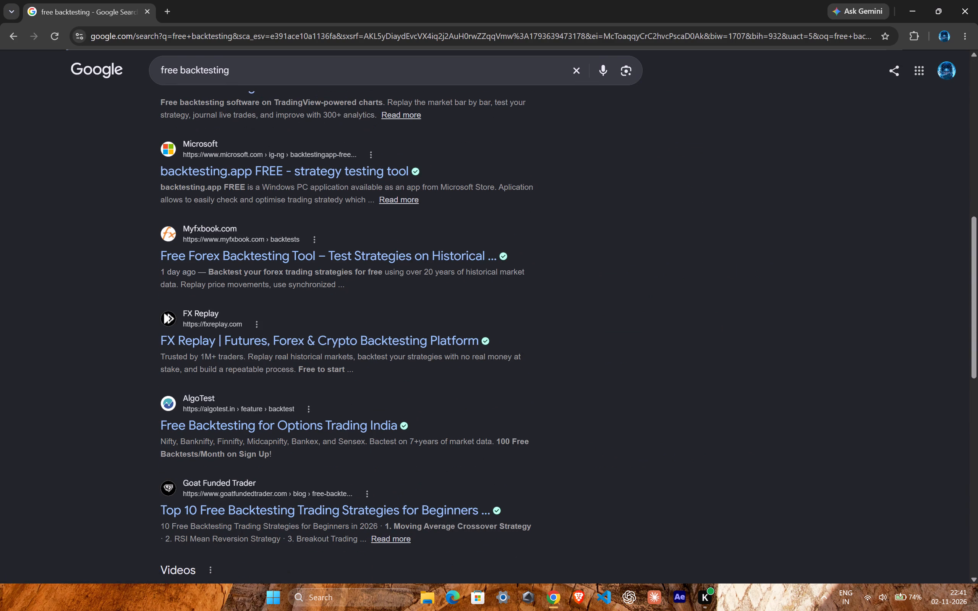
Replace the search with the suggested query "free replay chart".
{"action": "left_click_drag", "start_coordinate": [268, 69], "coordinate": [182, 75]}
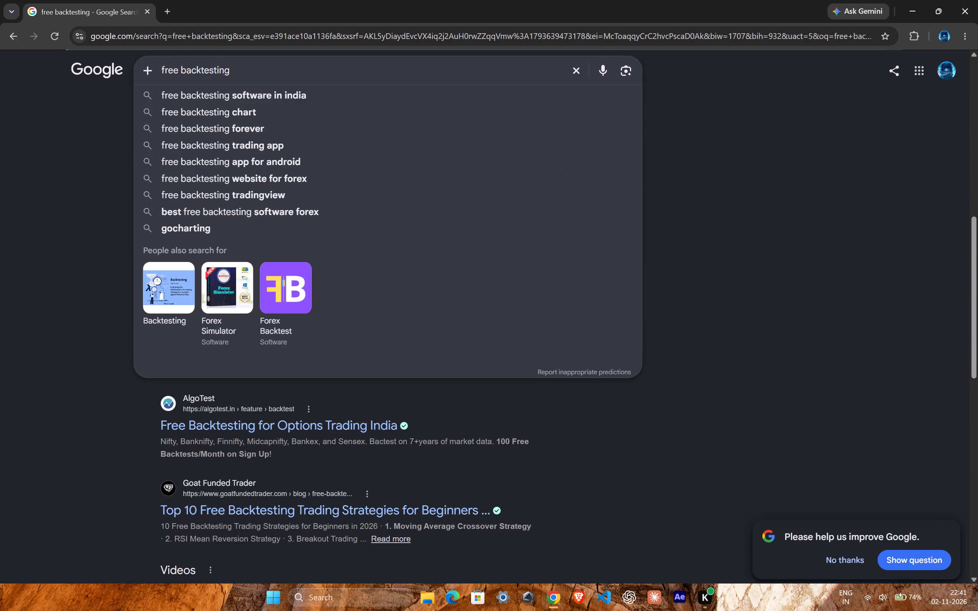
{"action": "type", "text": "repl"}
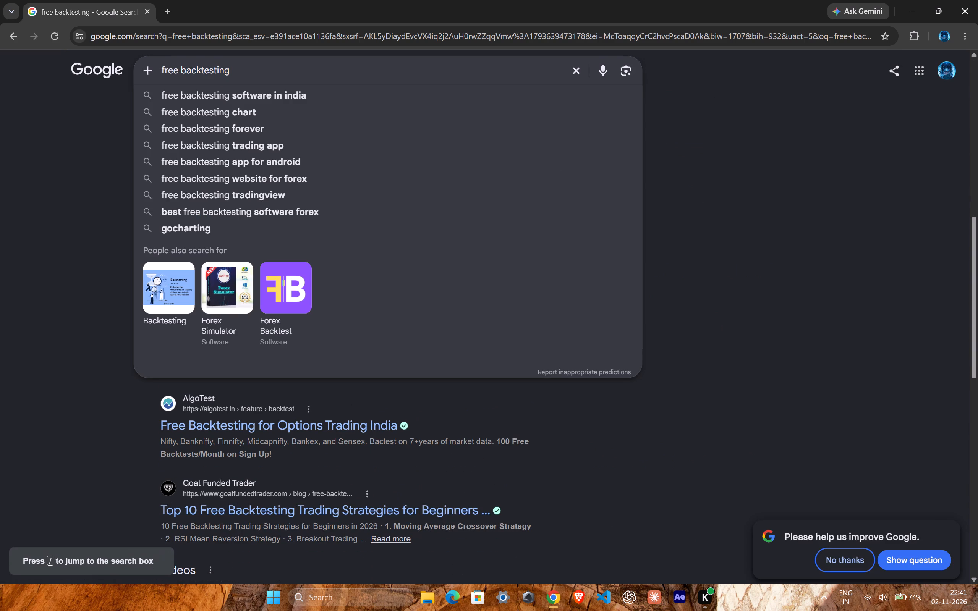
{"action": "left_click_drag", "start_coordinate": [231, 70], "coordinate": [215, 70]}
{"action": "type", "text": "re"}
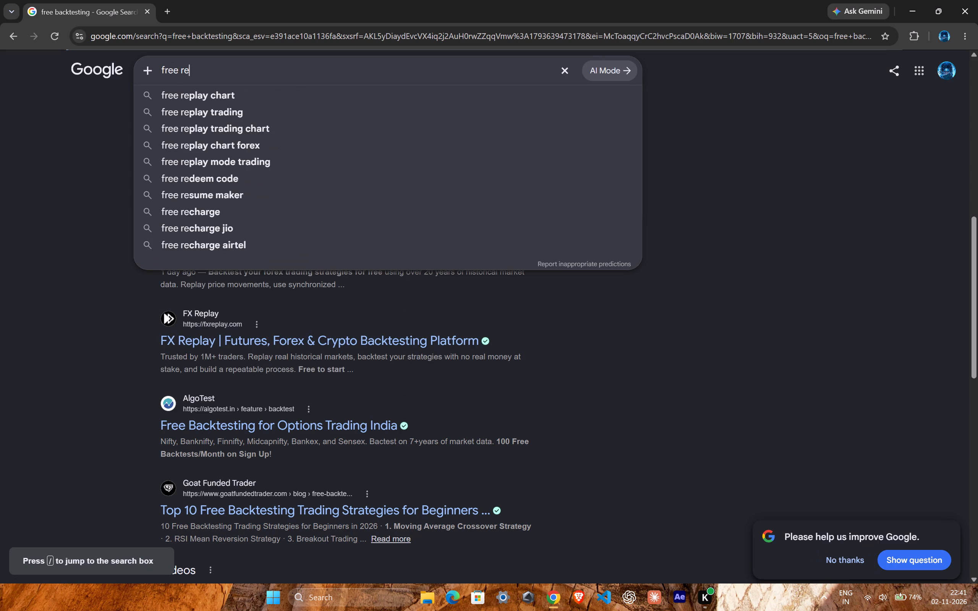
{"action": "key", "text": "Down"}
{"action": "key", "text": "Return"}
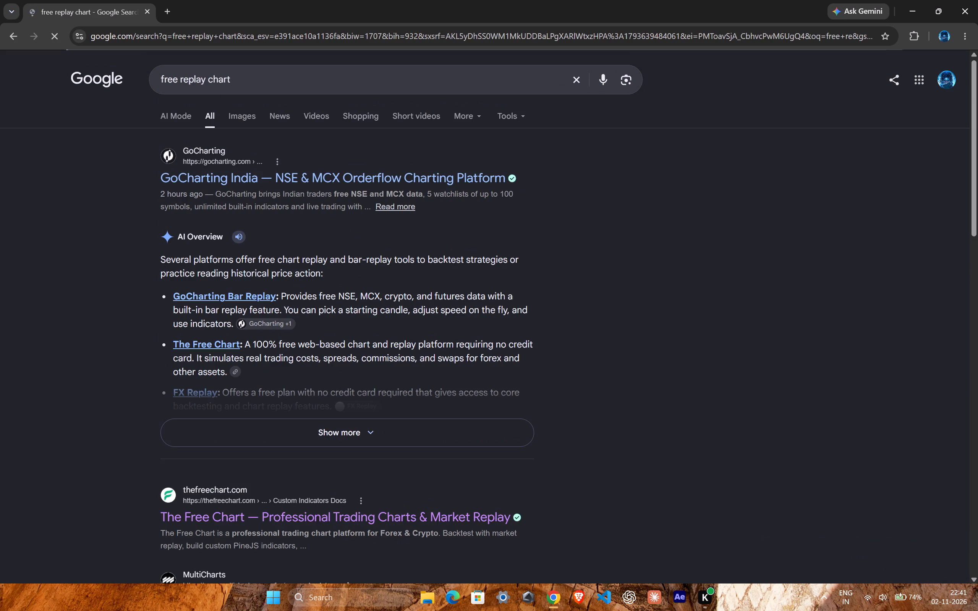
Open The Free Chart website from the search results and launch its chart.
{"action": "scroll", "coordinate": [244, 294], "scroll_direction": "down", "scroll_amount": 2}
{"action": "left_click", "coordinate": [264, 399]}
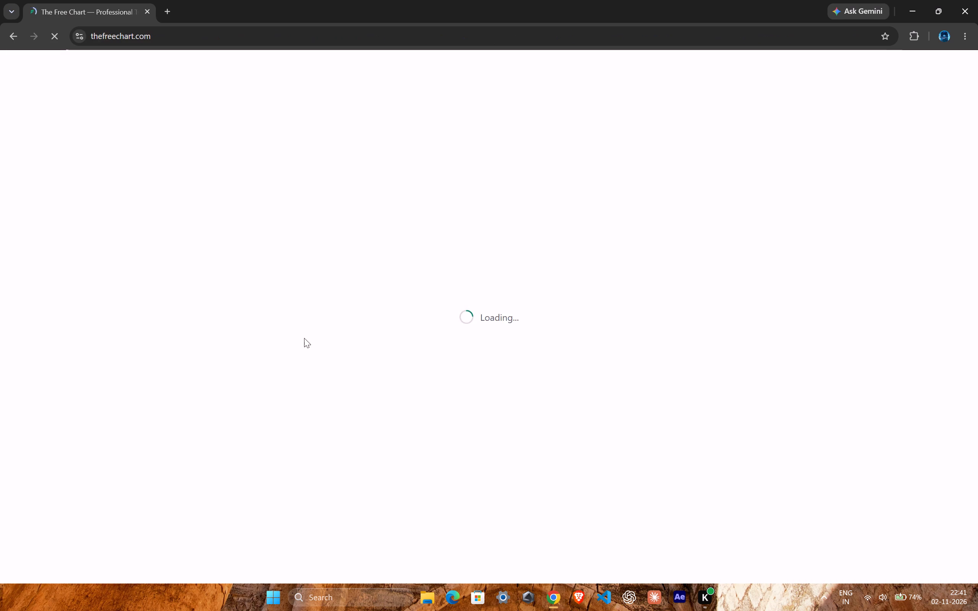
{"action": "left_click", "coordinate": [262, 399]}
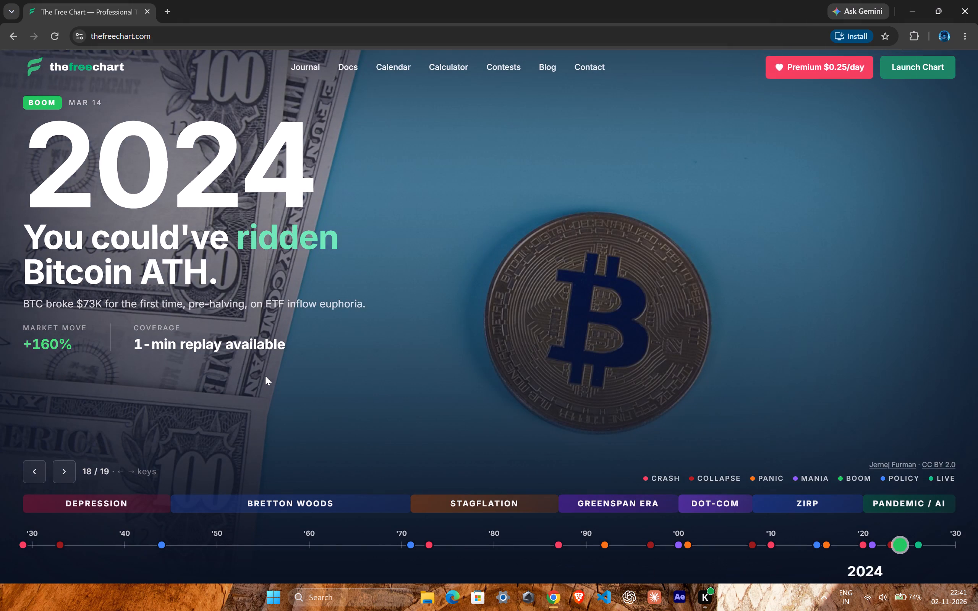
{"action": "left_click", "coordinate": [917, 60]}
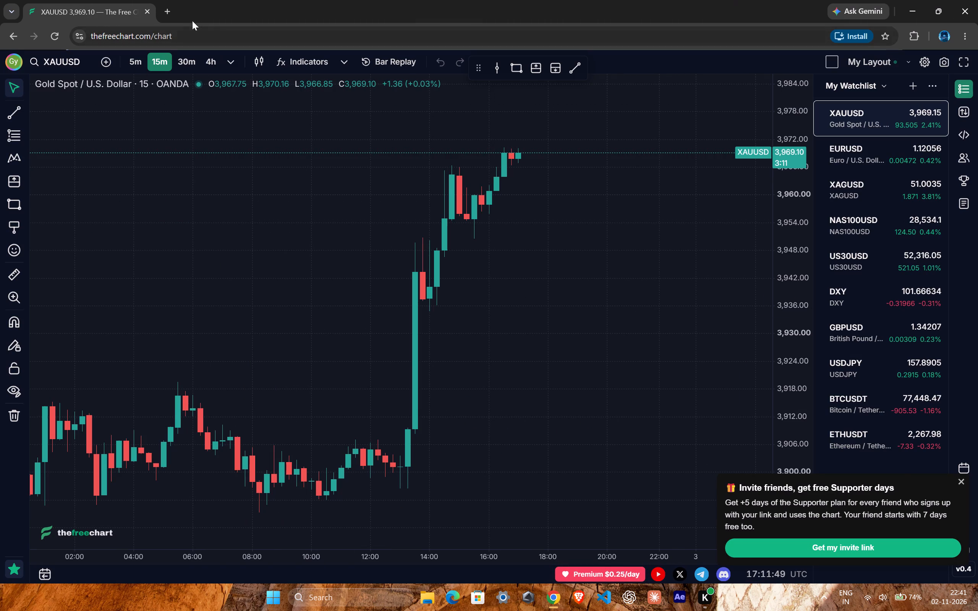
Copy the chart page's address and add it as a new-tab shortcut named "backtesting".
{"action": "left_click", "coordinate": [178, 37]}
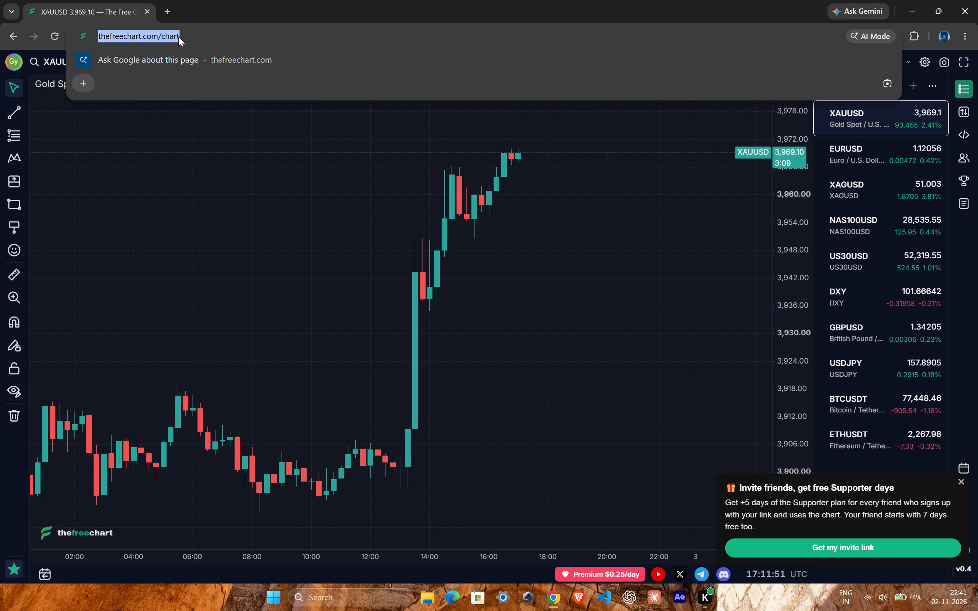
{"action": "right_click", "coordinate": [133, 36]}
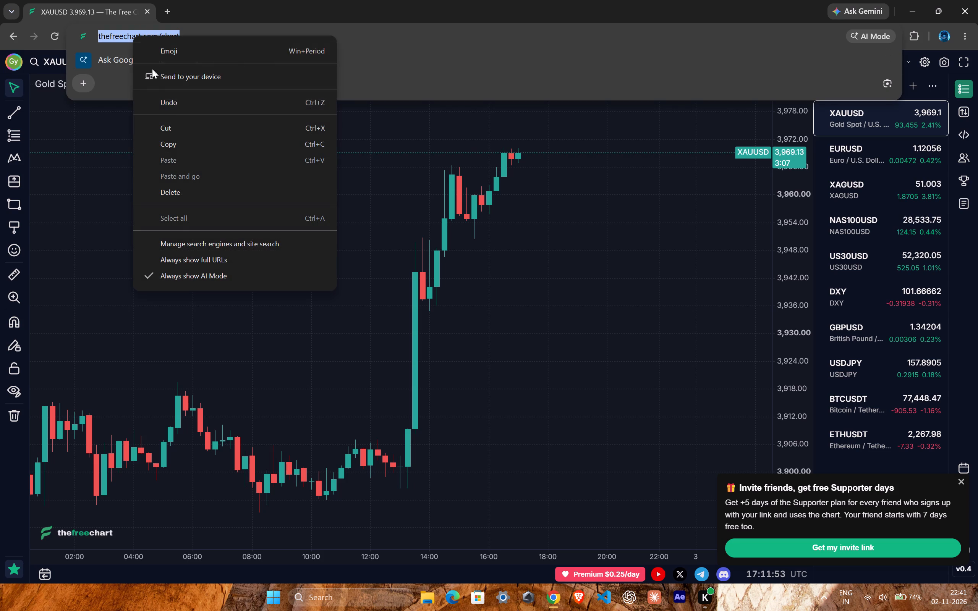
{"action": "left_click", "coordinate": [164, 149]}
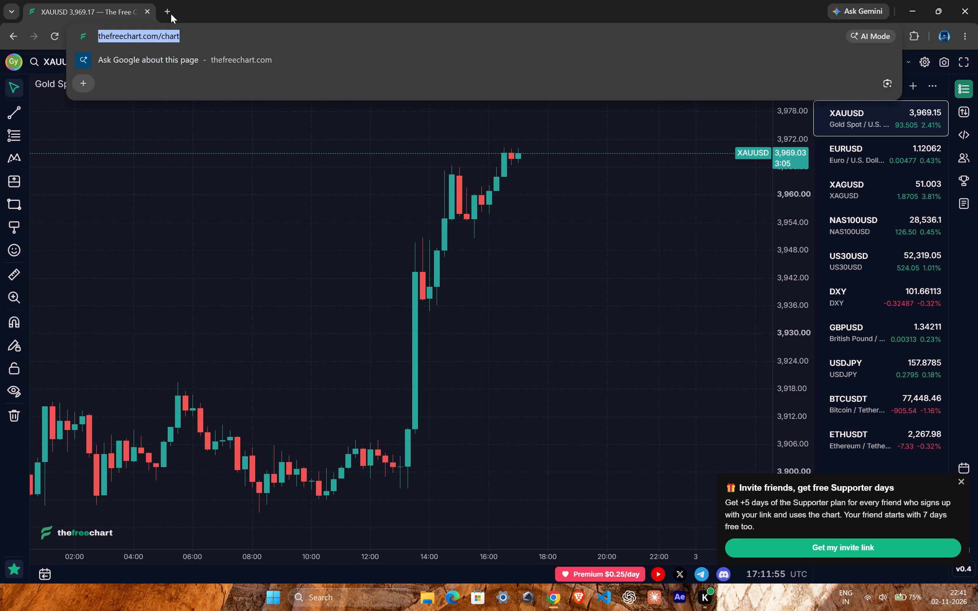
{"action": "left_click", "coordinate": [169, 11]}
{"action": "left_click", "coordinate": [585, 319]}
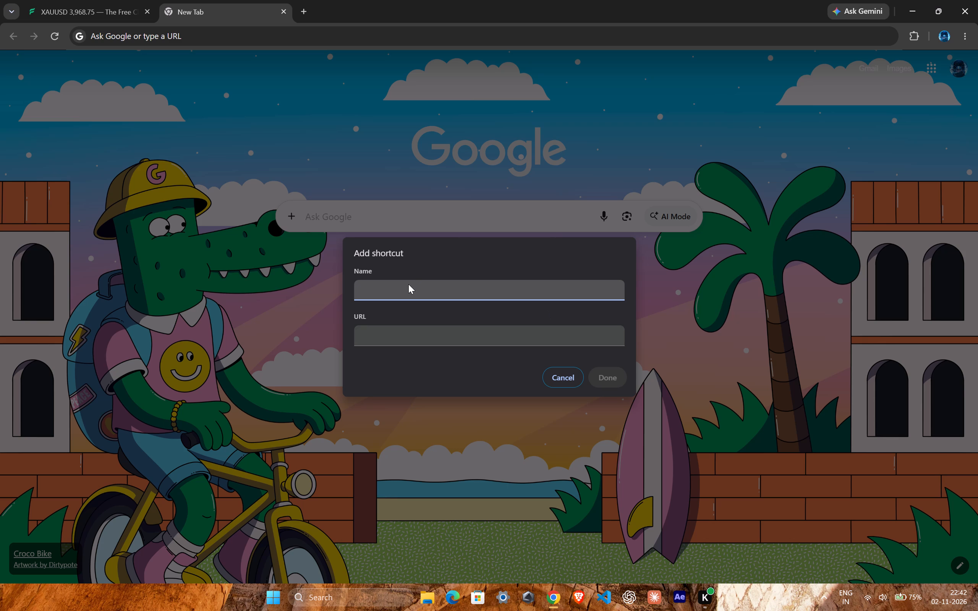
{"action": "type", "text": "bach"}
{"action": "key", "text": "BackSpace"}
{"action": "type", "text": "ktesting"}
{"action": "left_click", "coordinate": [420, 339]}
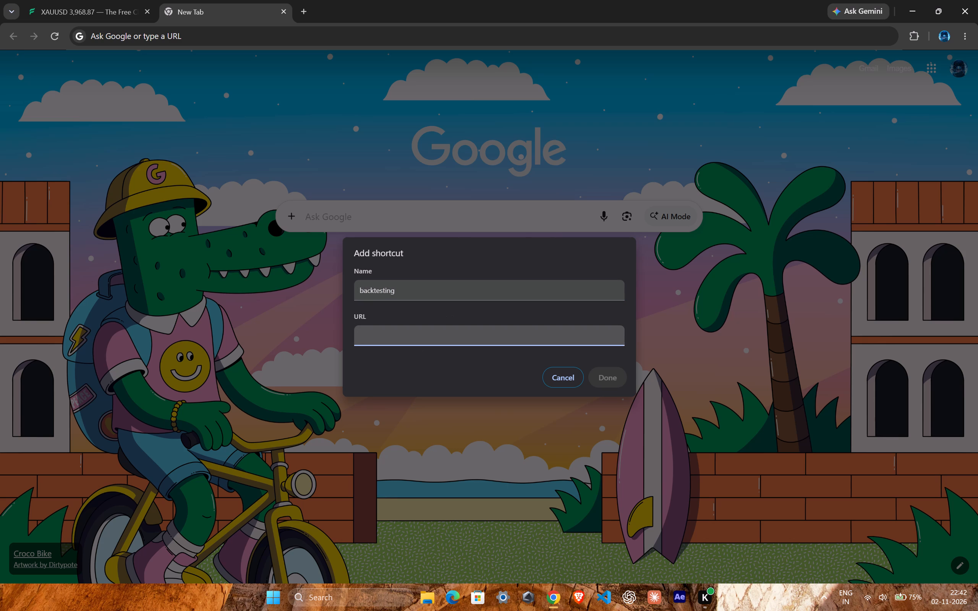
{"action": "key", "text": "ctrl+v"}
{"action": "left_click", "coordinate": [615, 380]}
{"action": "left_click", "coordinate": [643, 398]}
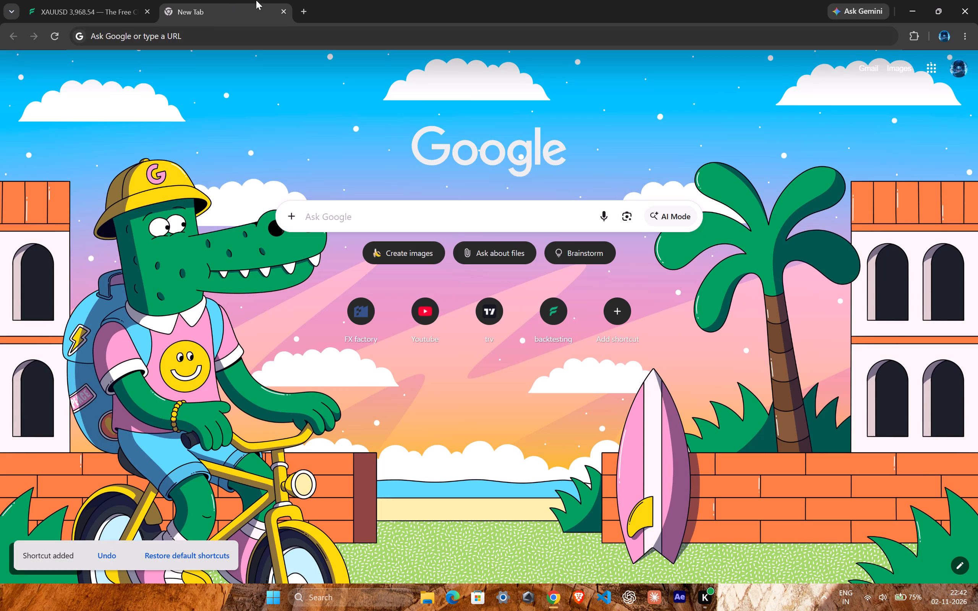
Close the original chart tab and open the chart through the new backtesting shortcut.
{"action": "left_click", "coordinate": [141, 10]}
{"action": "left_click", "coordinate": [142, 10]}
{"action": "left_click", "coordinate": [145, 10]}
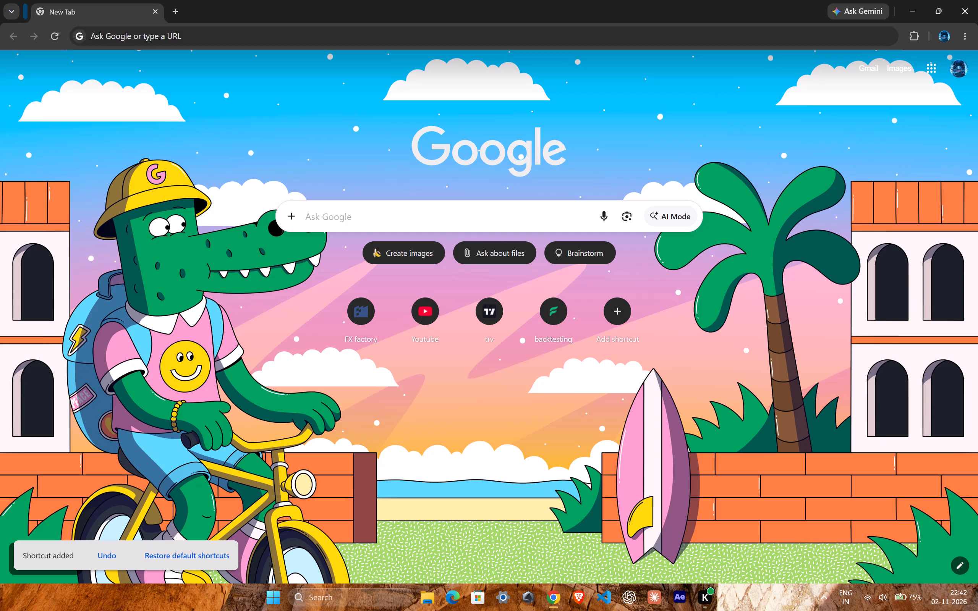
{"action": "left_click", "coordinate": [554, 309]}
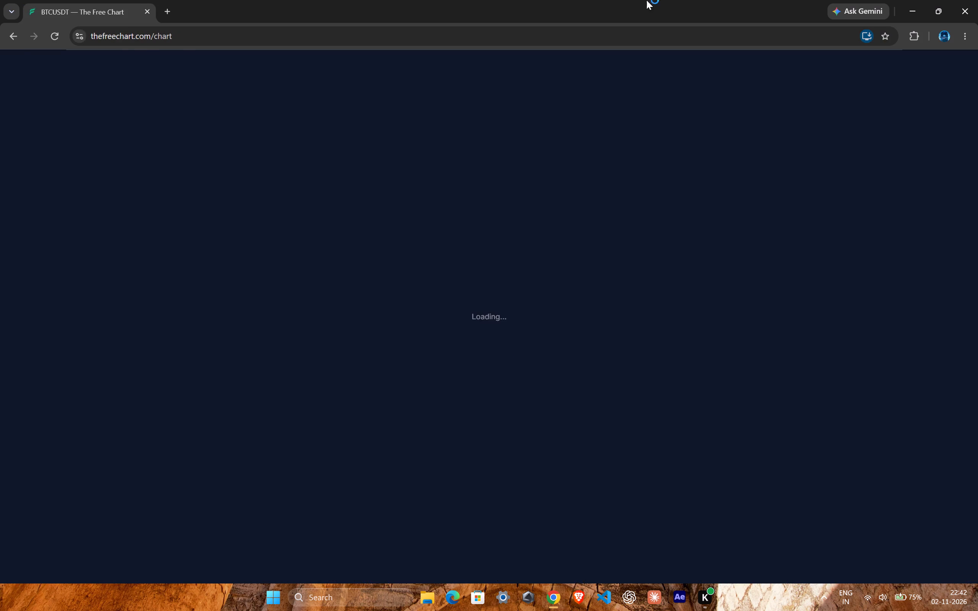
{"action": "left_click_drag", "start_coordinate": [746, 5], "coordinate": [702, 21]}
{"action": "left_click", "coordinate": [895, 24]}
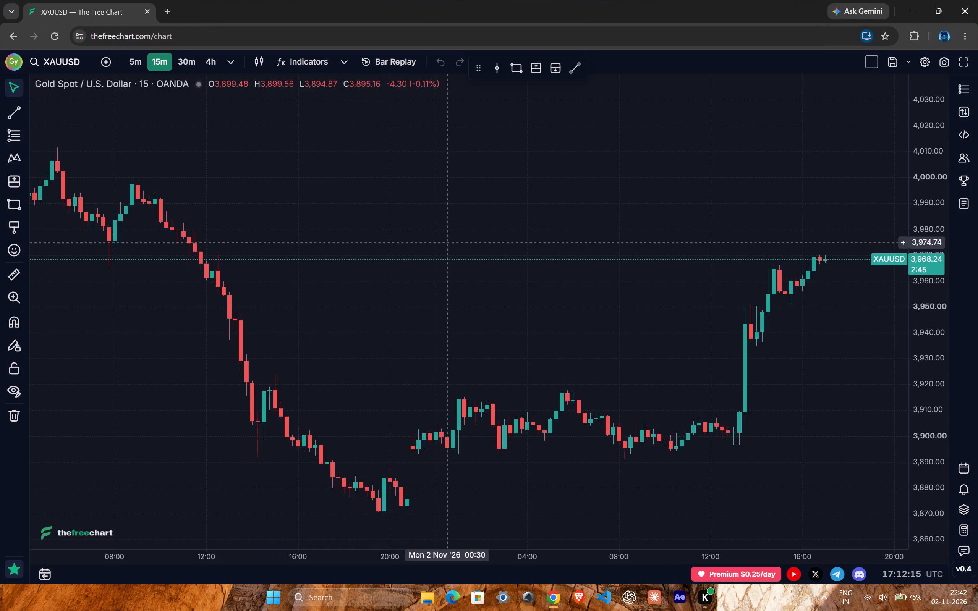
Switch the XAUUSD chart to the 4h timeframe.
{"action": "left_click_drag", "start_coordinate": [644, 305], "coordinate": [566, 276]}
{"action": "scroll", "coordinate": [492, 324], "scroll_direction": "down", "scroll_amount": 4}
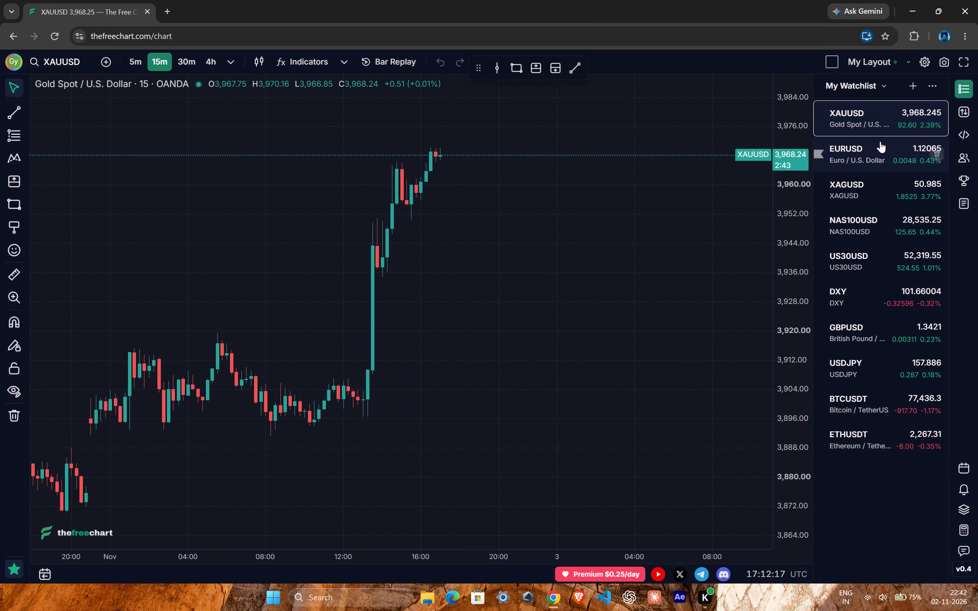
{"action": "left_click_drag", "start_coordinate": [482, 343], "coordinate": [522, 312]}
{"action": "scroll", "coordinate": [468, 308], "scroll_direction": "down", "scroll_amount": 2, "text": "ctrl"}
{"action": "left_click_drag", "start_coordinate": [787, 244], "coordinate": [784, 264]}
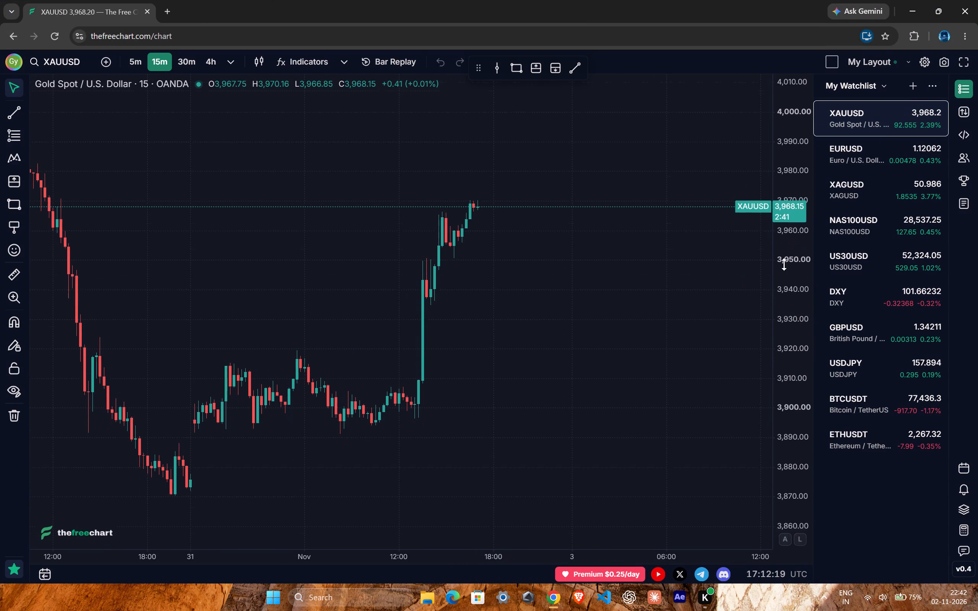
{"action": "left_click_drag", "start_coordinate": [784, 264], "coordinate": [780, 291]}
{"action": "type", "text": "4h"}
{"action": "key", "text": "Return"}
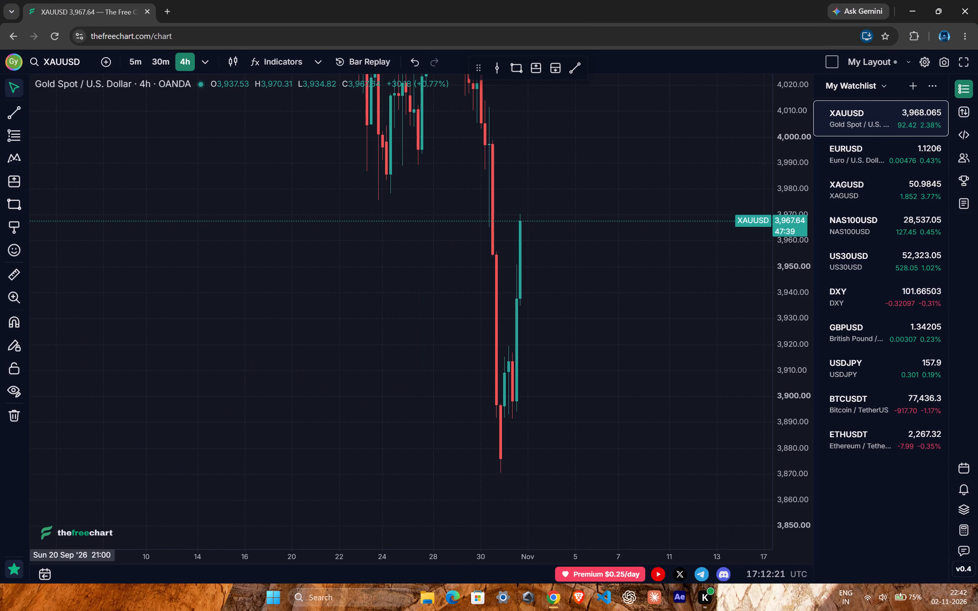
Start Bar Replay on the 4h XAUUSD chart from the 22 October 2026 candles, during the drop.
{"action": "left_click_drag", "start_coordinate": [785, 265], "coordinate": [728, 465]}
{"action": "left_click_drag", "start_coordinate": [518, 308], "coordinate": [588, 424]}
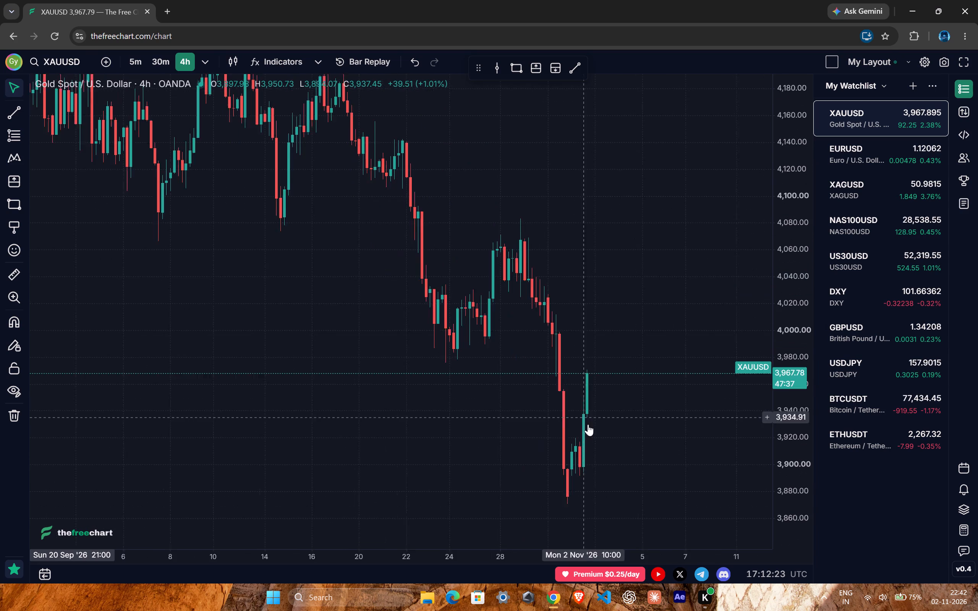
{"action": "left_click_drag", "start_coordinate": [588, 424], "coordinate": [583, 417]}
{"action": "scroll", "coordinate": [464, 373], "scroll_direction": "up", "scroll_amount": 5, "text": "ctrl"}
{"action": "scroll", "coordinate": [405, 408], "scroll_direction": "down", "scroll_amount": 4, "text": "ctrl"}
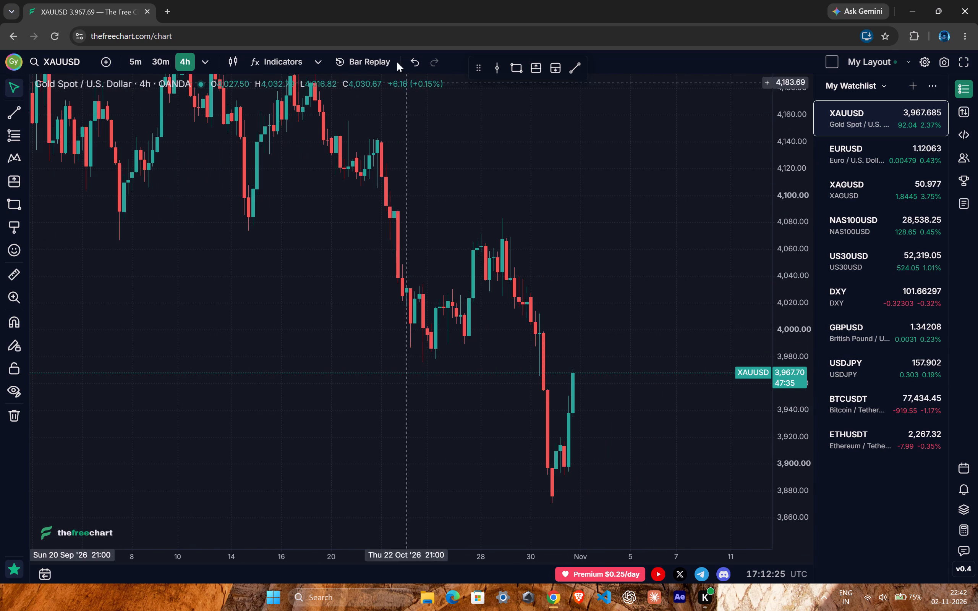
{"action": "left_click", "coordinate": [351, 66]}
{"action": "left_click", "coordinate": [393, 271]}
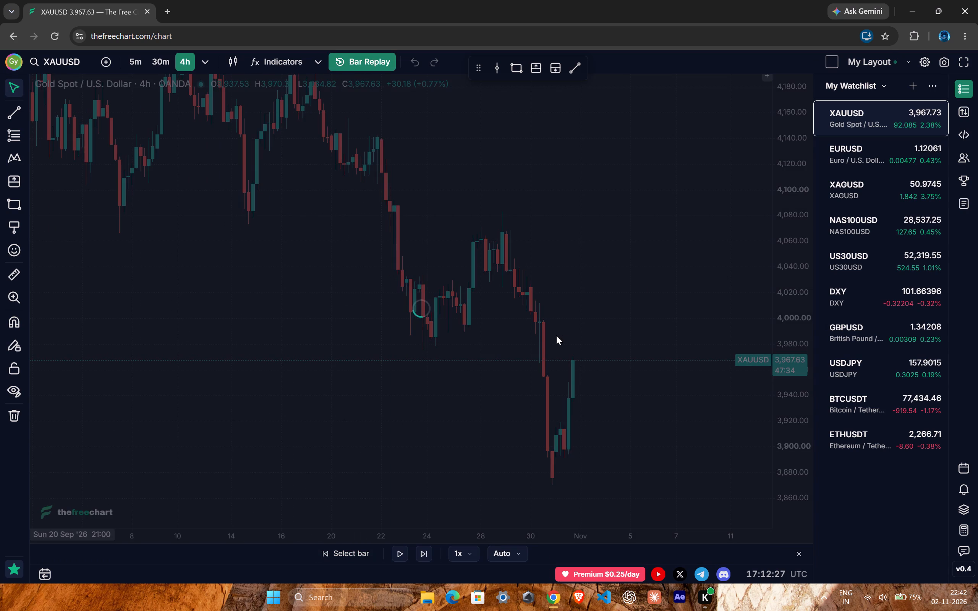
Draw a horizontal trend line at about 4,103 from the high of the 22 October 05:00 candle to 26 October 21:00.
{"action": "left_click_drag", "start_coordinate": [459, 305], "coordinate": [477, 305]}
{"action": "scroll", "coordinate": [405, 303], "scroll_direction": "up", "scroll_amount": 5, "text": "ctrl"}
{"action": "left_click_drag", "start_coordinate": [387, 294], "coordinate": [395, 330]}
{"action": "scroll", "coordinate": [372, 323], "scroll_direction": "down", "scroll_amount": 1, "text": "ctrl"}
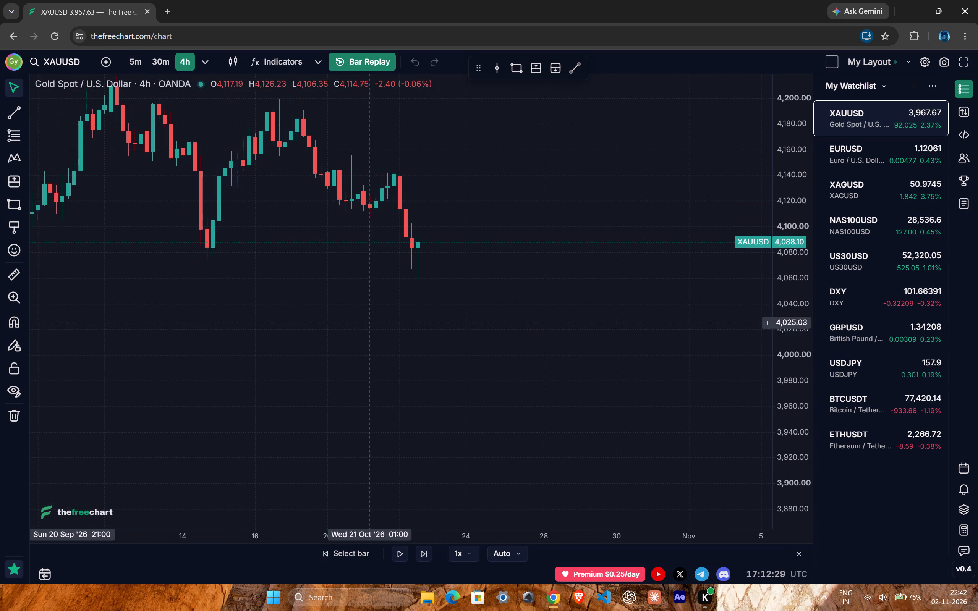
{"action": "left_click_drag", "start_coordinate": [803, 403], "coordinate": [793, 260]}
{"action": "left_click_drag", "start_coordinate": [620, 292], "coordinate": [635, 390]}
{"action": "scroll", "coordinate": [428, 385], "scroll_direction": "up", "scroll_amount": 5, "text": "ctrl"}
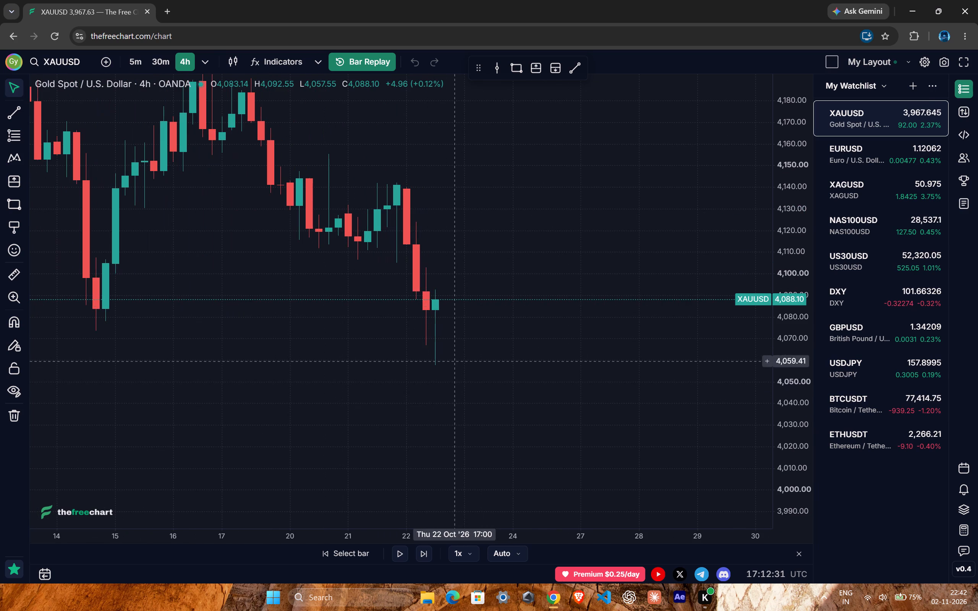
{"action": "left_click_drag", "start_coordinate": [547, 326], "coordinate": [544, 356]}
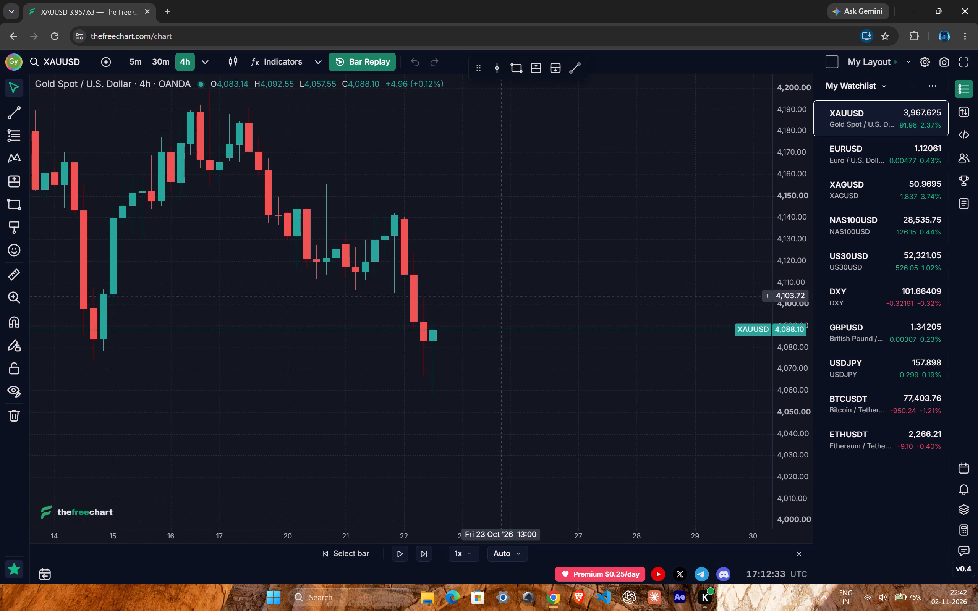
{"action": "left_click_drag", "start_coordinate": [548, 316], "coordinate": [540, 292]}
{"action": "scroll", "coordinate": [441, 277], "scroll_direction": "up", "scroll_amount": 2, "text": "ctrl"}
{"action": "left_click_drag", "start_coordinate": [798, 348], "coordinate": [738, 109]}
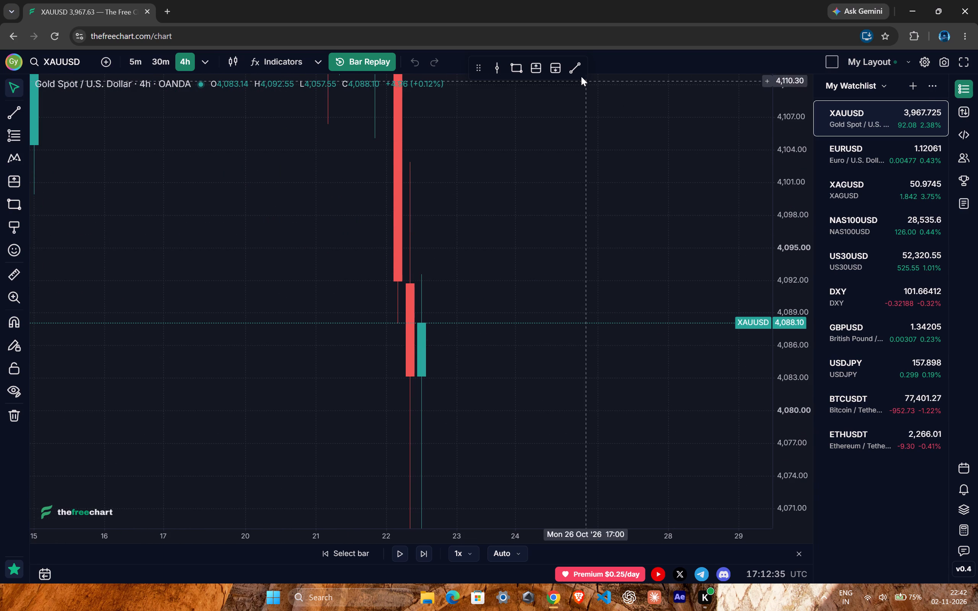
{"action": "left_click", "coordinate": [576, 69]}
{"action": "left_click", "coordinate": [414, 159], "text": "ctrl"}
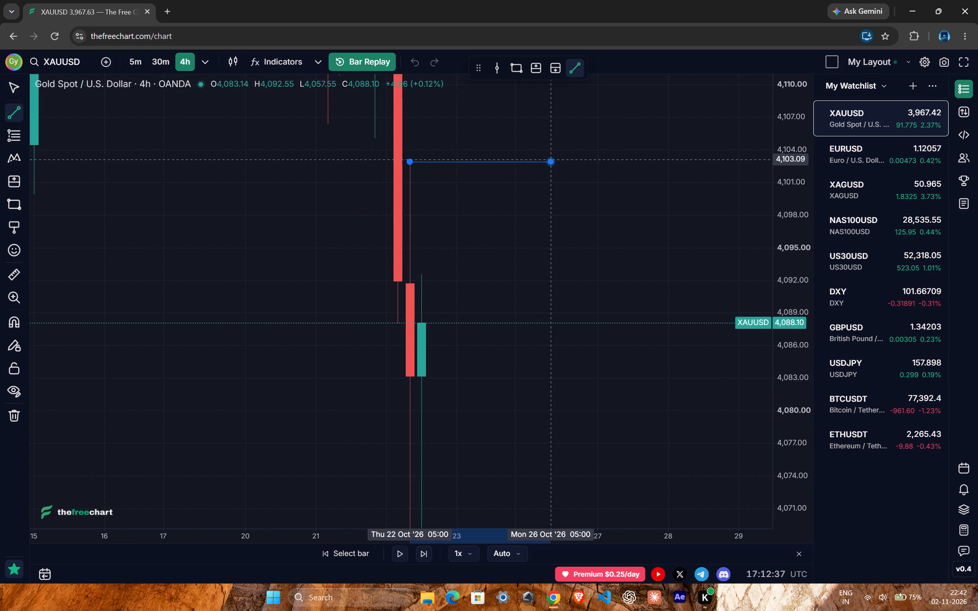
{"action": "left_click", "coordinate": [603, 161], "text": "shift"}
Draw a short horizontal trend line at about 4,067 from the low of the 22 October 05:00 candle to 17:00.
{"action": "left_click_drag", "start_coordinate": [794, 155], "coordinate": [756, 375]}
{"action": "left_click_drag", "start_coordinate": [589, 333], "coordinate": [574, 296]}
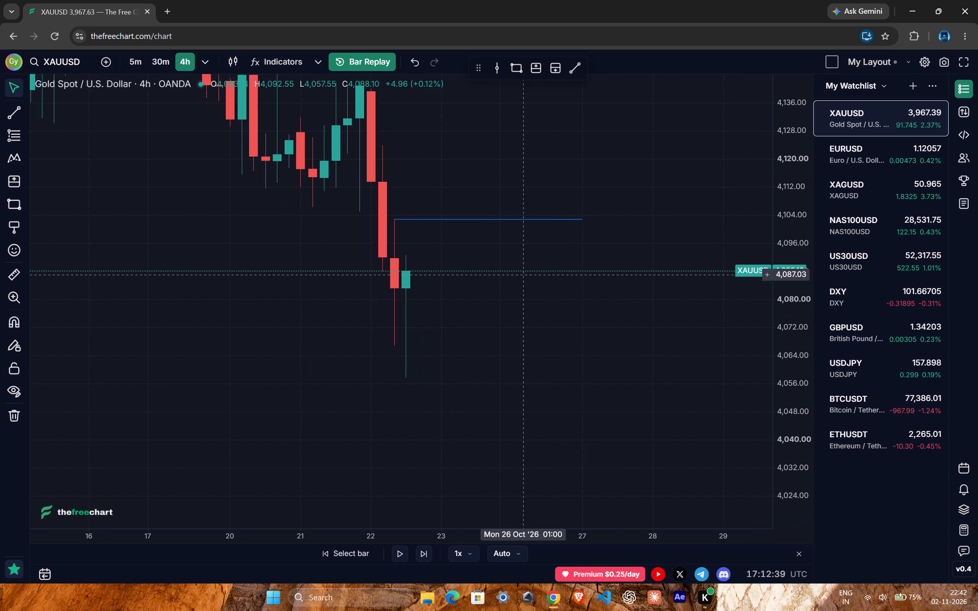
{"action": "scroll", "coordinate": [524, 275], "scroll_direction": "down", "scroll_amount": 2}
{"action": "left_click", "coordinate": [576, 67]}
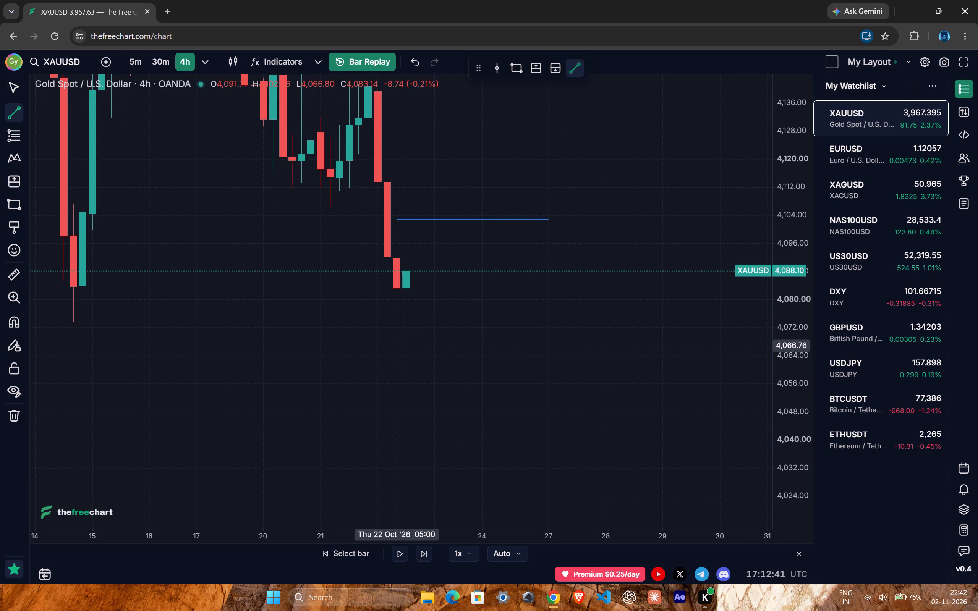
{"action": "left_click", "coordinate": [397, 349], "text": "ctrl"}
{"action": "left_click", "coordinate": [428, 344], "text": "shift"}
{"action": "left_click", "coordinate": [506, 301]}
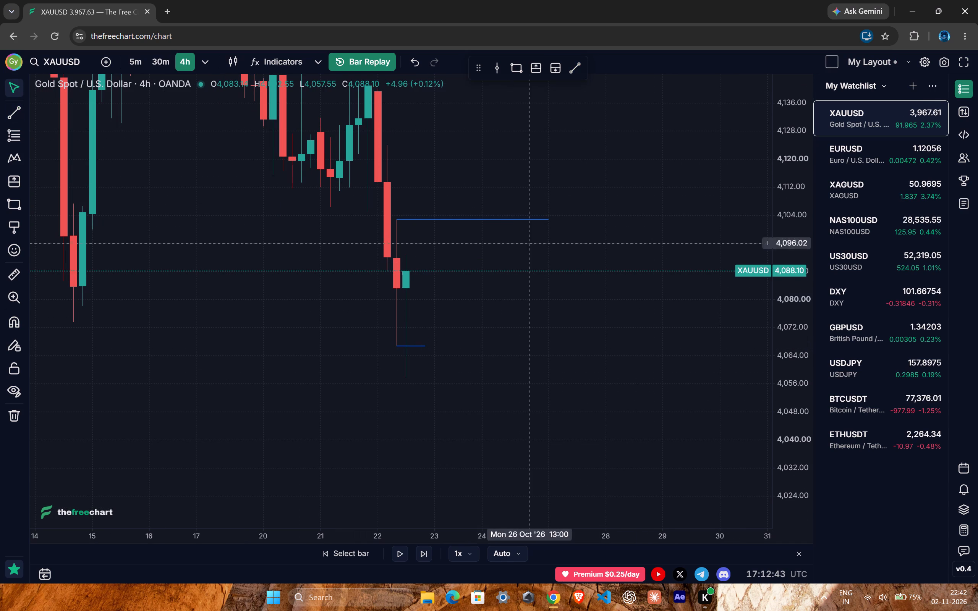
Place vertical lines on the 22 October 09:00 and 05:00 candles.
{"action": "left_click", "coordinate": [498, 74]}
{"action": "left_click", "coordinate": [410, 352], "text": "ctrl"}
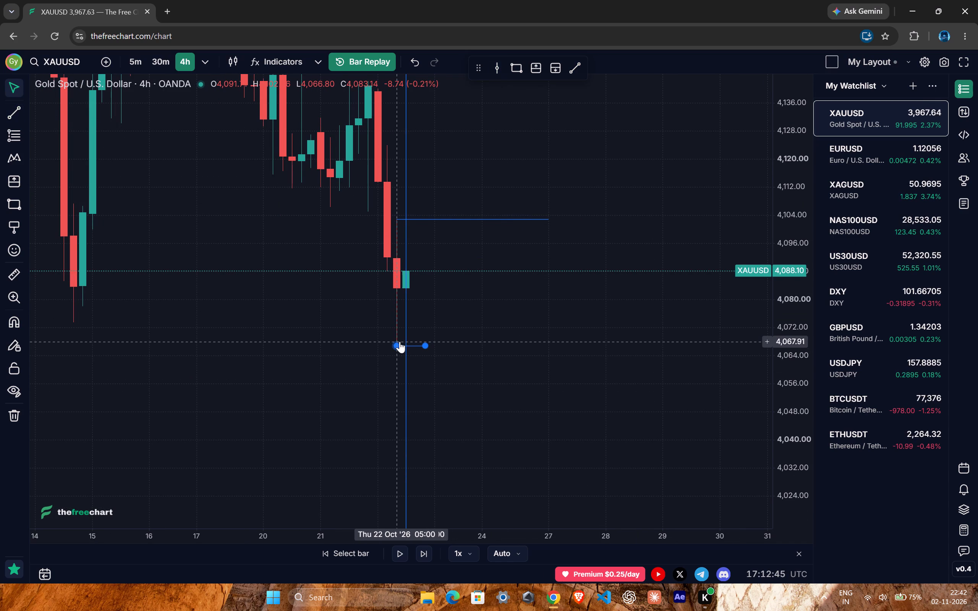
{"action": "left_click", "coordinate": [397, 341], "text": "ctrl"}
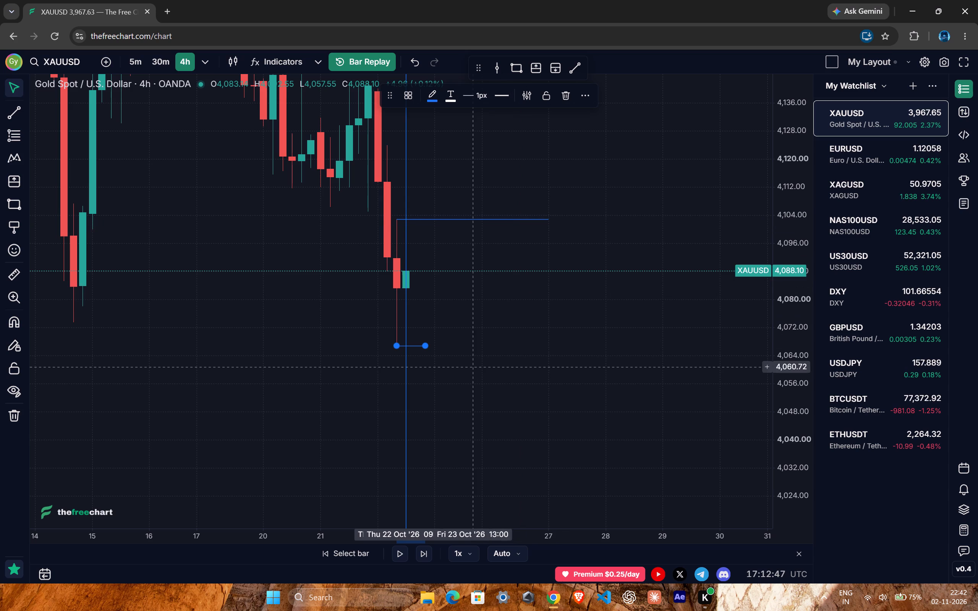
{"action": "left_click", "coordinate": [495, 361]}
{"action": "left_click", "coordinate": [502, 71]}
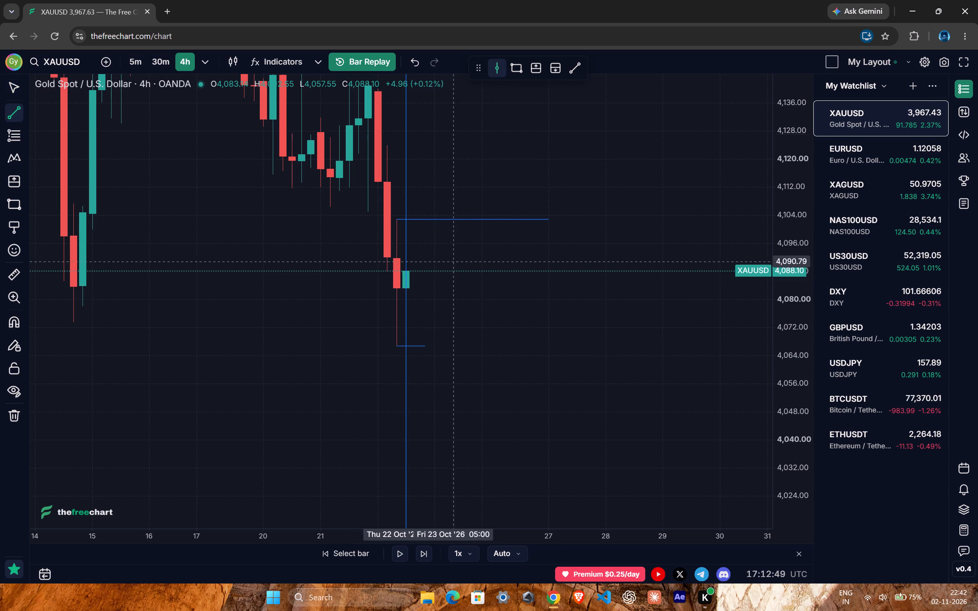
{"action": "left_click", "coordinate": [395, 308]}
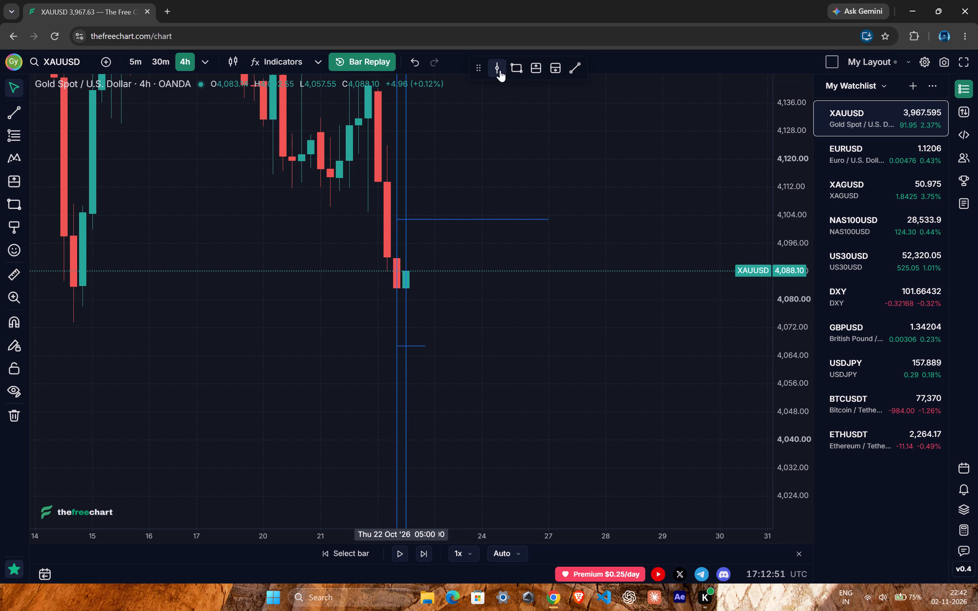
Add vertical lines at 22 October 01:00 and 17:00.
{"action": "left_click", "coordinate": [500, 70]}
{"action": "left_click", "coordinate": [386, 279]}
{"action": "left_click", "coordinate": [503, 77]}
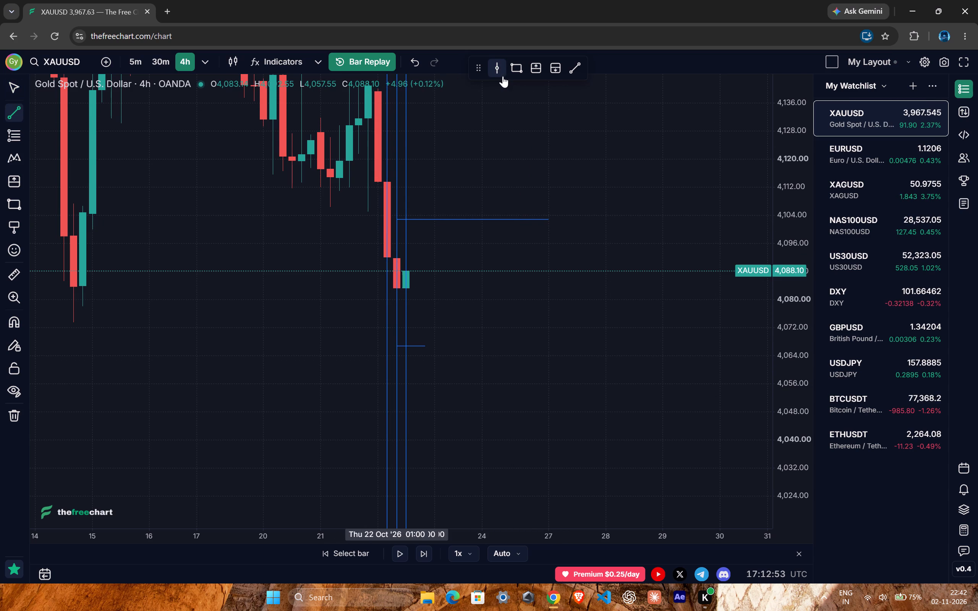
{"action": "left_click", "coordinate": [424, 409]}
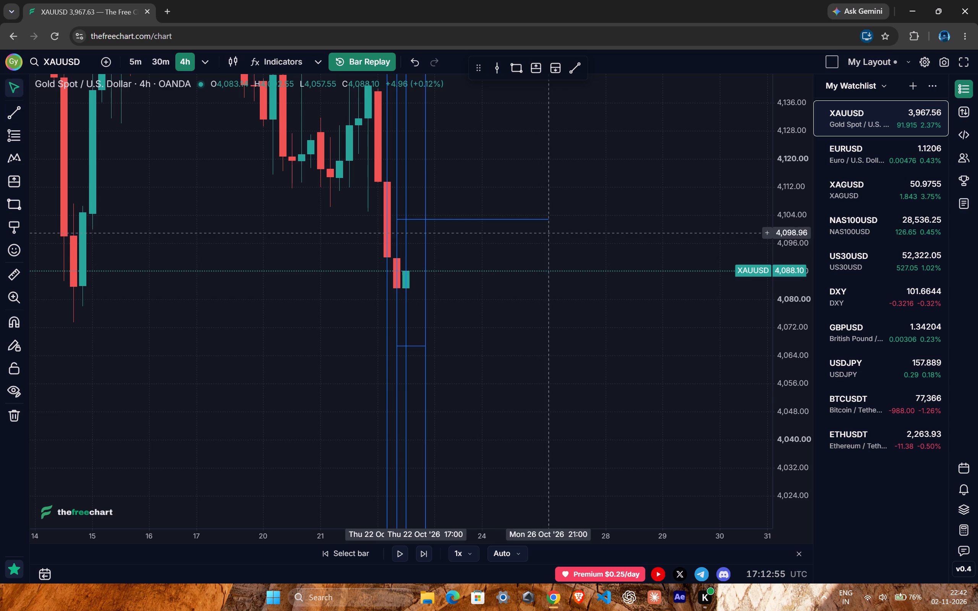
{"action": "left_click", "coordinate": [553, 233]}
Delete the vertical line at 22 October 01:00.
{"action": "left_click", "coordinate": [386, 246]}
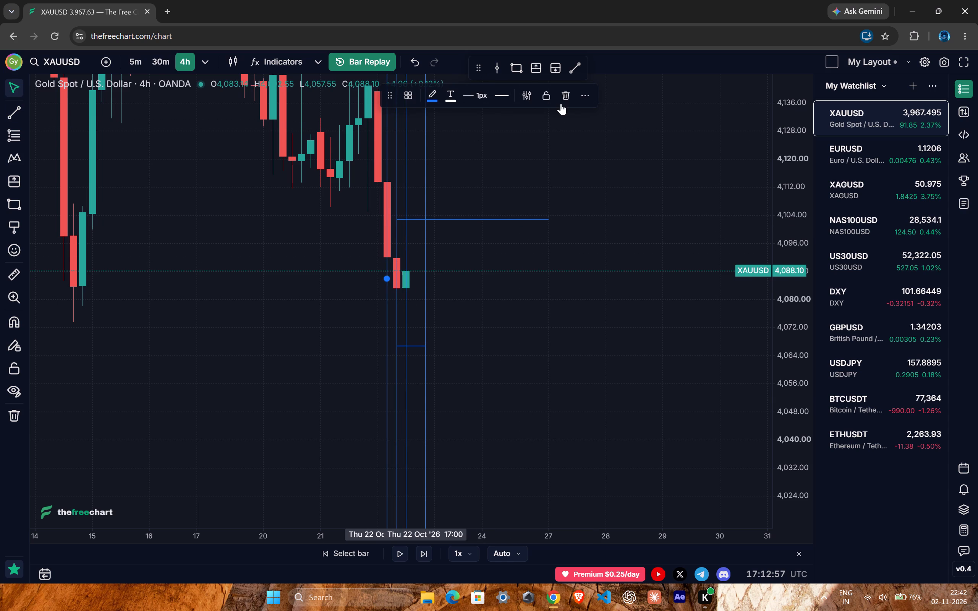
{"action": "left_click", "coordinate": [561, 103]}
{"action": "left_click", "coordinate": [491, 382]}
Place a vertical line at 22 October 13:00, one bar after the last replayed 4h candle.
{"action": "left_click", "coordinate": [502, 69]}
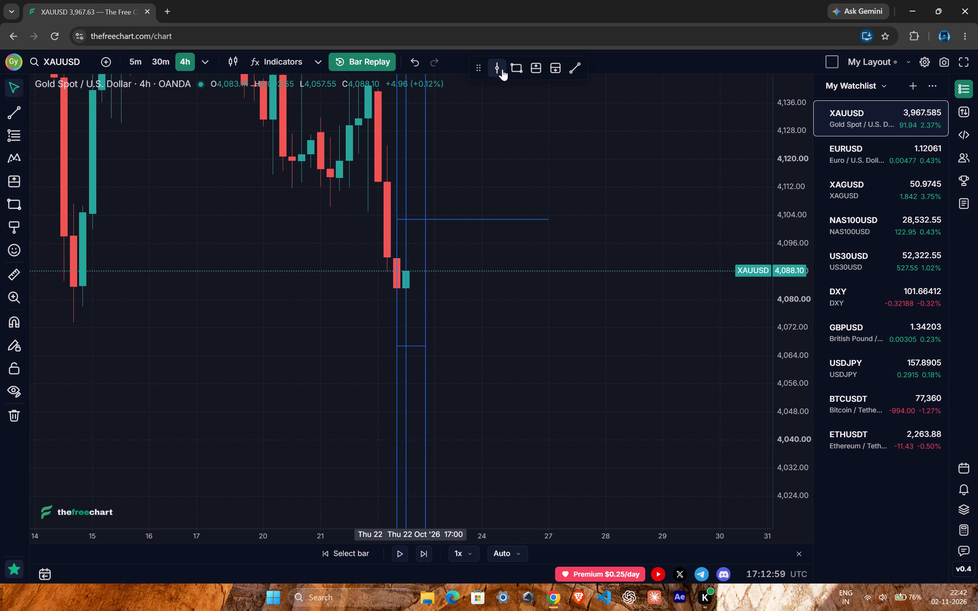
{"action": "left_click", "coordinate": [416, 273]}
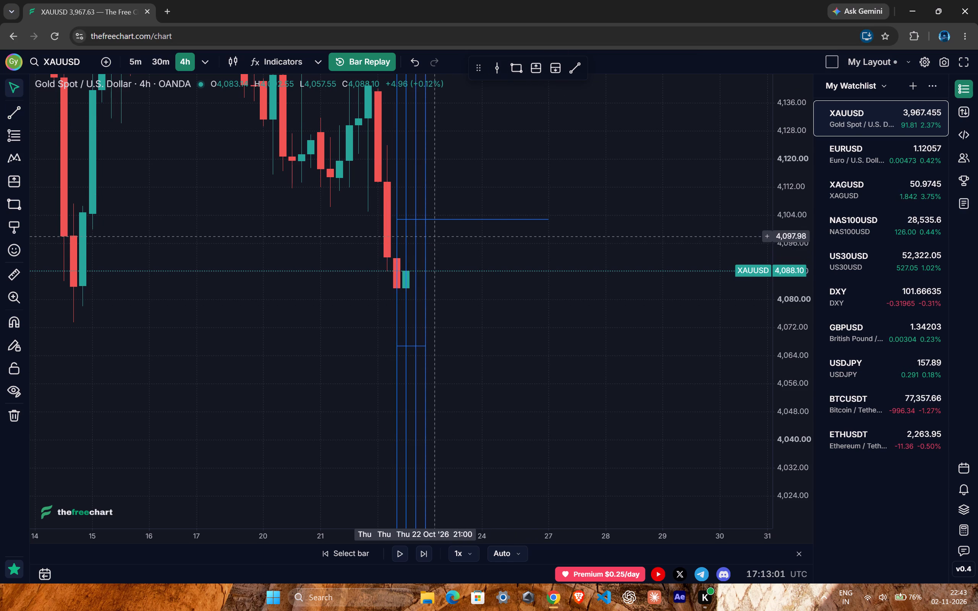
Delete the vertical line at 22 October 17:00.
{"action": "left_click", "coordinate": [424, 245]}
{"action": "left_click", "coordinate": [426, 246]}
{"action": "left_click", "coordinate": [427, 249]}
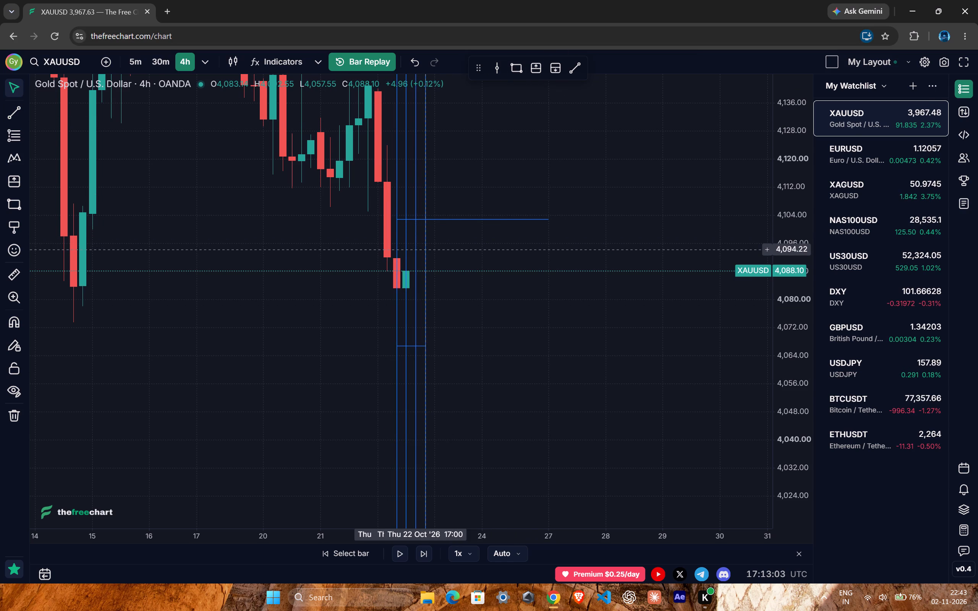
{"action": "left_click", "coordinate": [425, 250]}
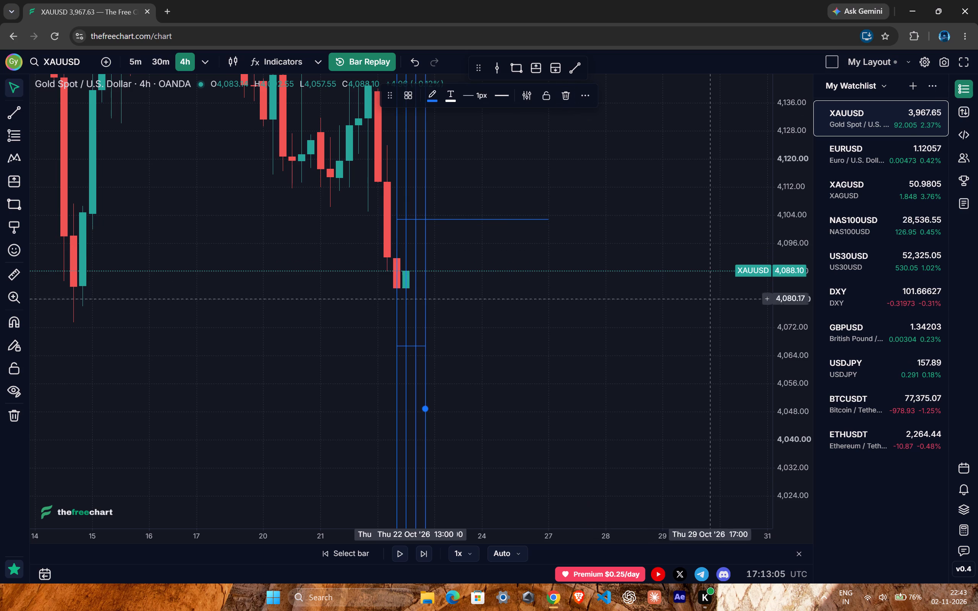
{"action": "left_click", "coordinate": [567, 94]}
Switch the XAUUSD replay chart to the 15m timeframe.
{"action": "left_click_drag", "start_coordinate": [796, 380], "coordinate": [800, 230]}
{"action": "left_click_drag", "start_coordinate": [596, 338], "coordinate": [604, 343]}
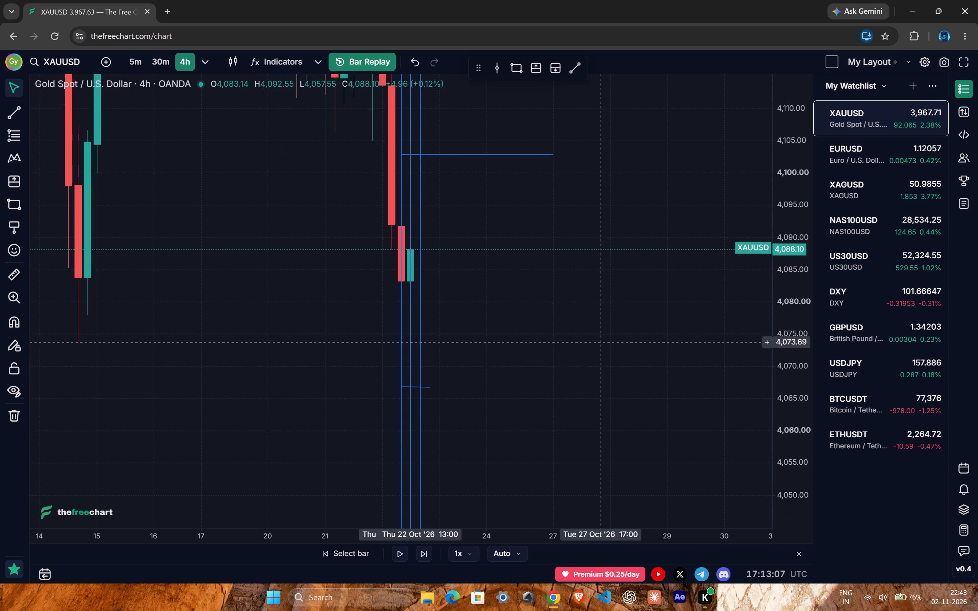
{"action": "left_click_drag", "start_coordinate": [604, 343], "coordinate": [666, 375]}
{"action": "scroll", "coordinate": [506, 371], "scroll_direction": "up", "scroll_amount": 5, "text": "ctrl"}
{"action": "left_click_drag", "start_coordinate": [801, 250], "coordinate": [748, 468]}
{"action": "scroll", "coordinate": [477, 390], "scroll_direction": "down", "scroll_amount": 2, "text": "ctrl"}
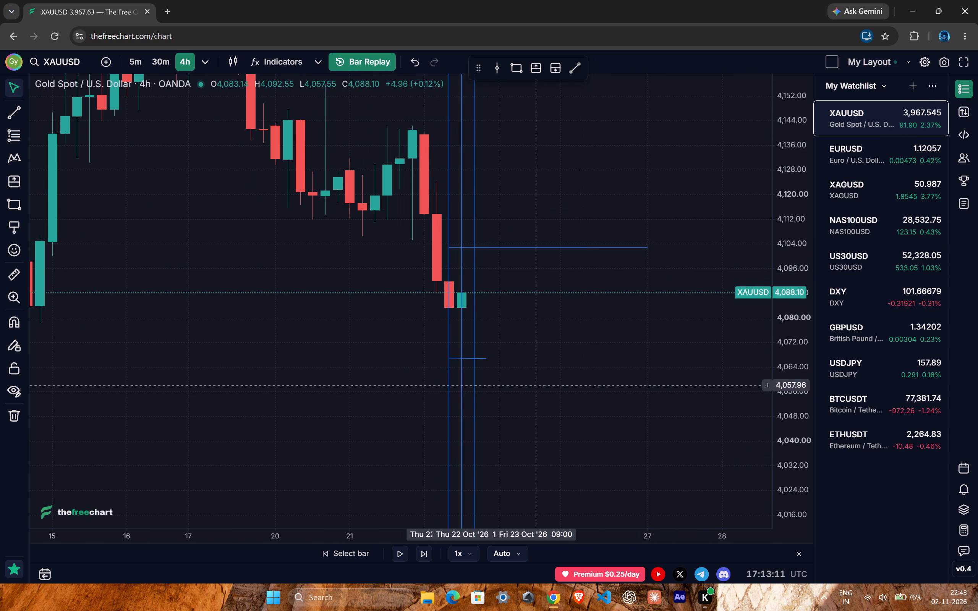
{"action": "type", "text": "15"}
{"action": "key", "text": "Return"}
{"action": "scroll", "coordinate": [439, 332], "scroll_direction": "down", "scroll_amount": 4, "text": "ctrl"}
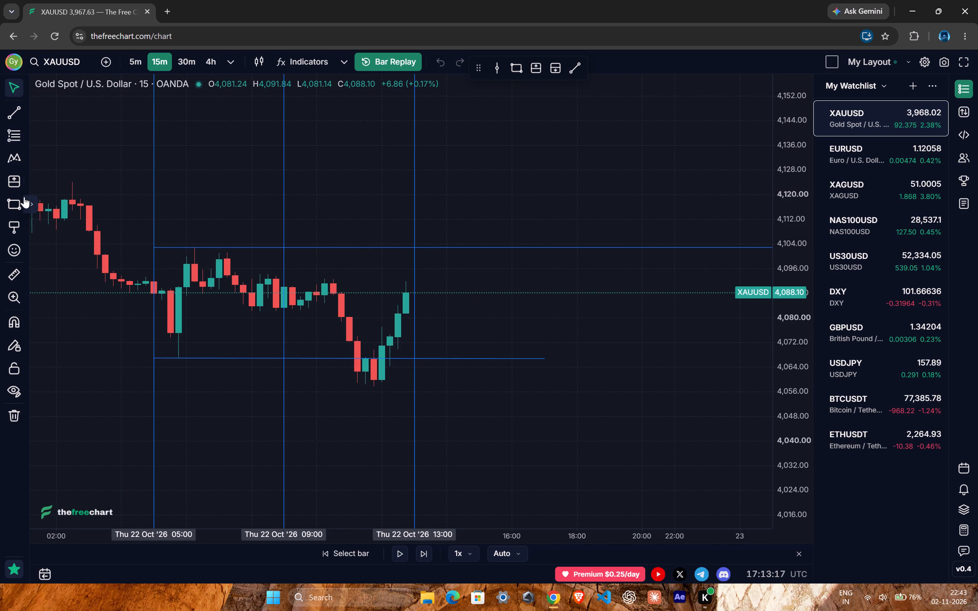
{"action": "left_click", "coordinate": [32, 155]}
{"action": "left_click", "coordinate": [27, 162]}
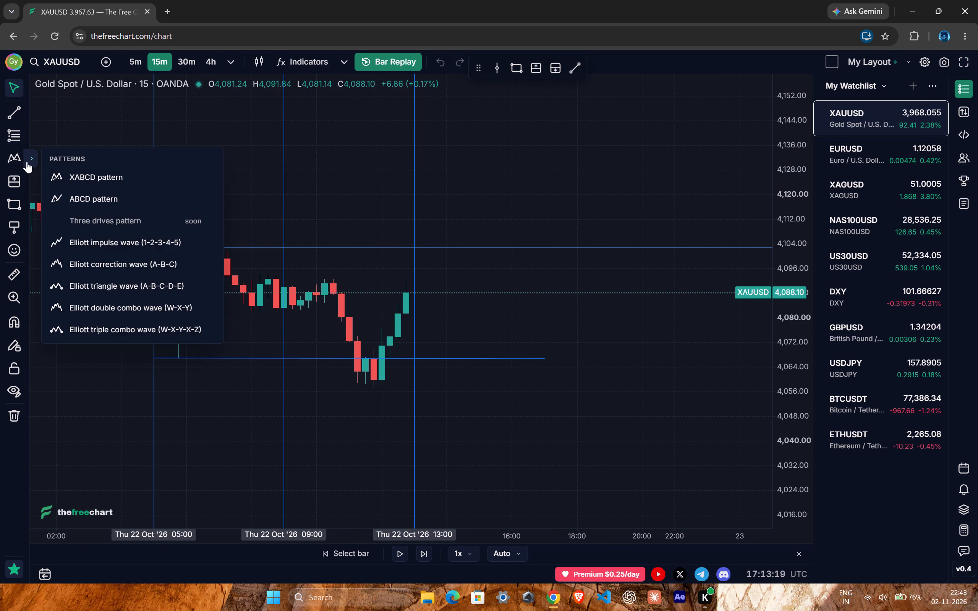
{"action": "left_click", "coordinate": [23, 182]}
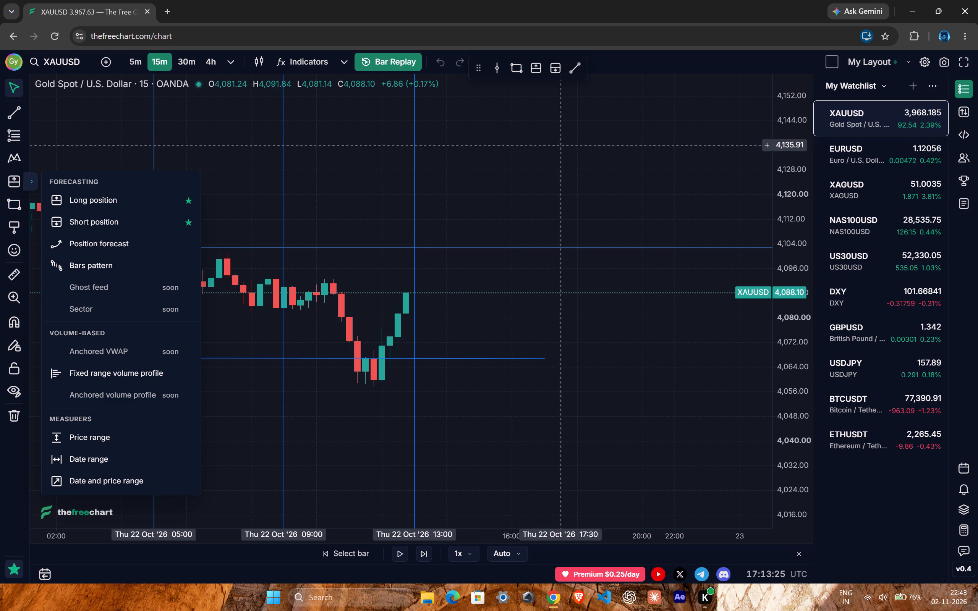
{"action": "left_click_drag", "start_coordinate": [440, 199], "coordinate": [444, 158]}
Play the replay on the 15m chart until the 22 October 13:00 candle is added, and pause it.
{"action": "left_click_drag", "start_coordinate": [524, 275], "coordinate": [487, 267]}
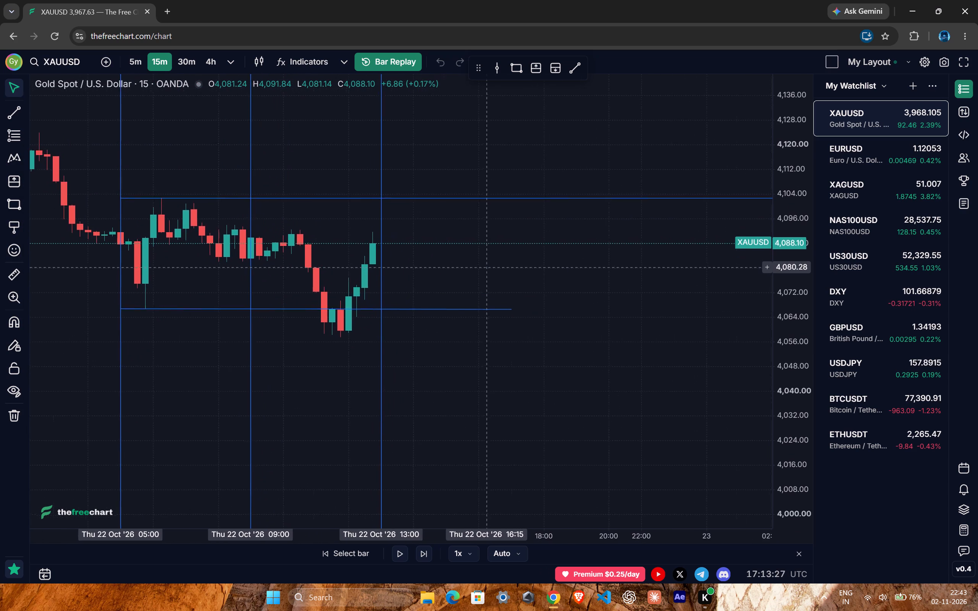
{"action": "left_click_drag", "start_coordinate": [487, 267], "coordinate": [440, 259]}
{"action": "scroll", "coordinate": [373, 260], "scroll_direction": "down", "scroll_amount": 8, "text": "ctrl"}
{"action": "left_click_drag", "start_coordinate": [791, 373], "coordinate": [790, 247]}
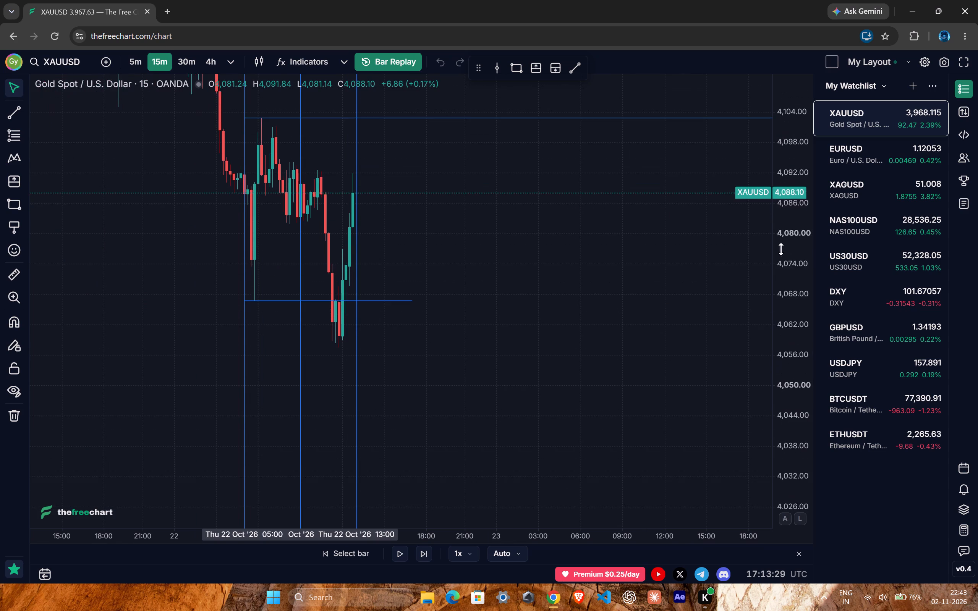
{"action": "left_click_drag", "start_coordinate": [459, 339], "coordinate": [478, 362]}
{"action": "scroll", "coordinate": [406, 347], "scroll_direction": "up", "scroll_amount": 9, "text": "ctrl"}
{"action": "left_click_drag", "start_coordinate": [790, 409], "coordinate": [766, 252]}
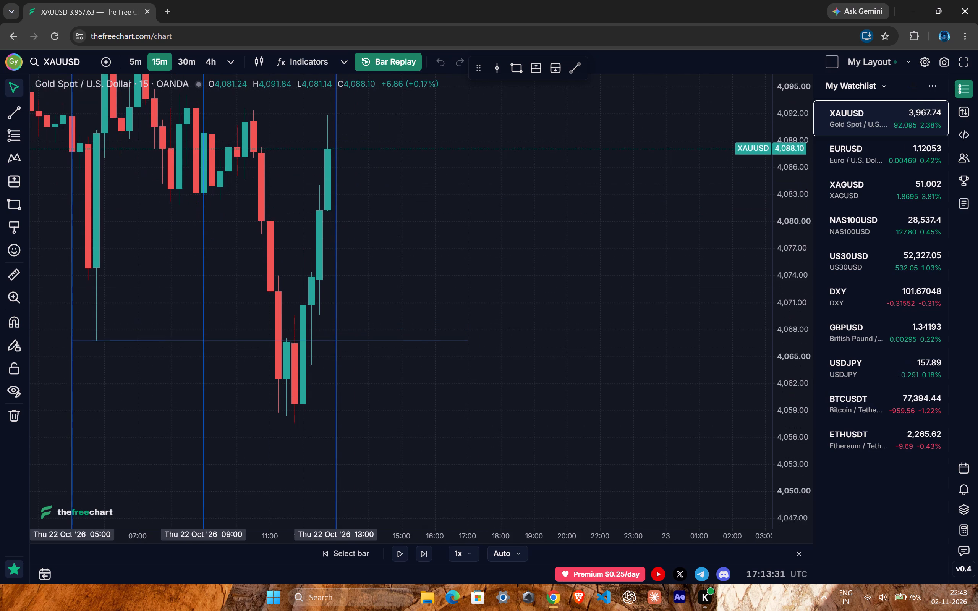
{"action": "left_click_drag", "start_coordinate": [766, 252], "coordinate": [762, 268]}
{"action": "left_click_drag", "start_coordinate": [506, 278], "coordinate": [504, 309]}
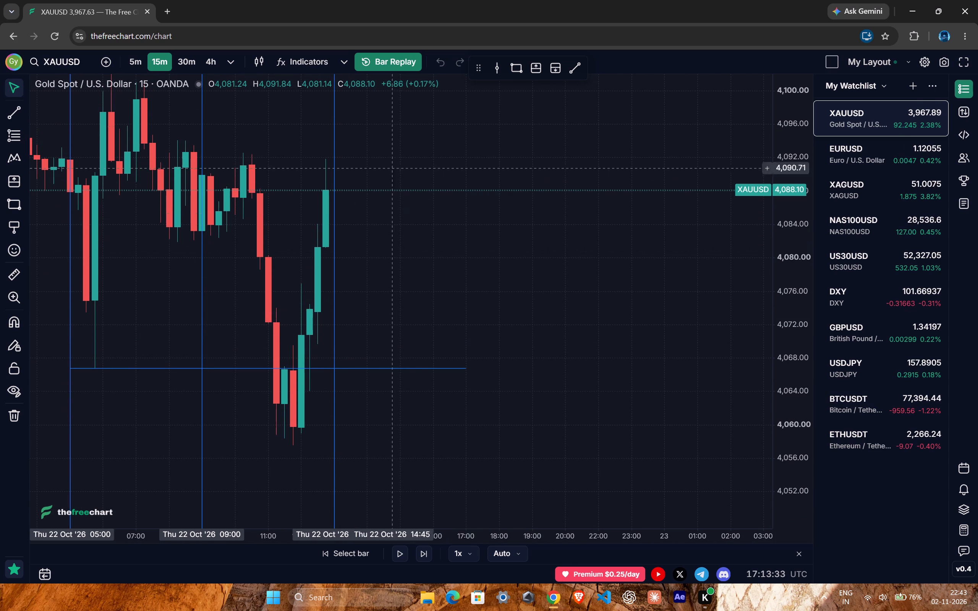
{"action": "left_click", "coordinate": [397, 558]}
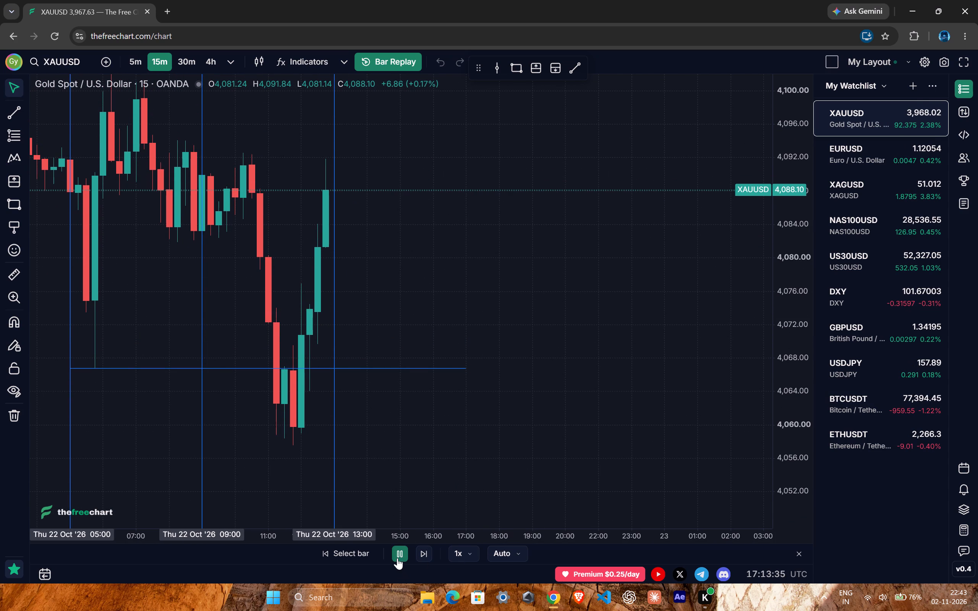
{"action": "left_click", "coordinate": [397, 558]}
Draw a rectangle zone from 22 October 12:00 at about 4,077 down to 16:30 at about 4,064.
{"action": "left_click_drag", "start_coordinate": [466, 356], "coordinate": [478, 354]}
{"action": "scroll", "coordinate": [470, 354], "scroll_direction": "up", "scroll_amount": 1, "text": "ctrl"}
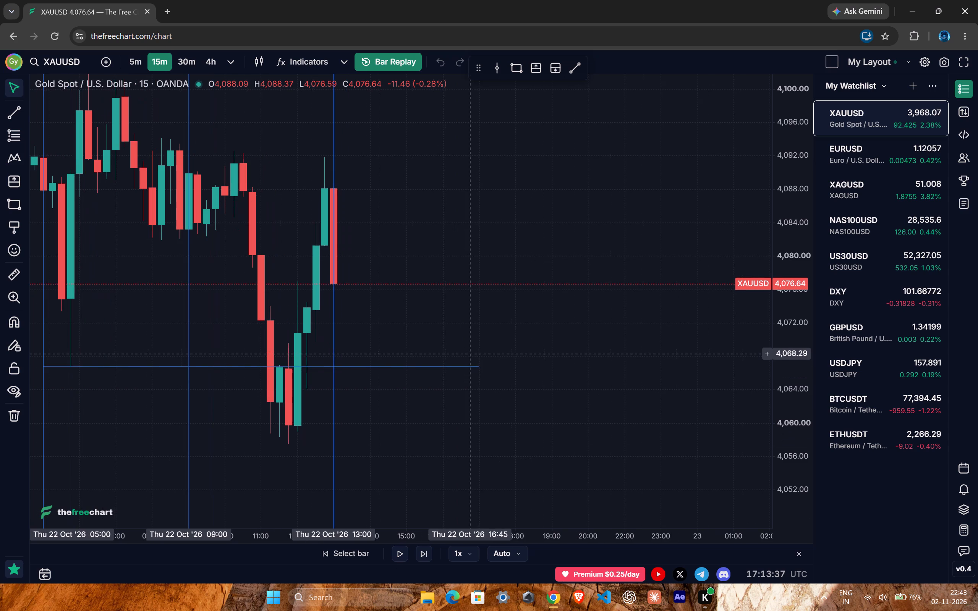
{"action": "scroll", "coordinate": [417, 333], "scroll_direction": "up", "scroll_amount": 2, "text": "ctrl"}
{"action": "left_click", "coordinate": [416, 333]}
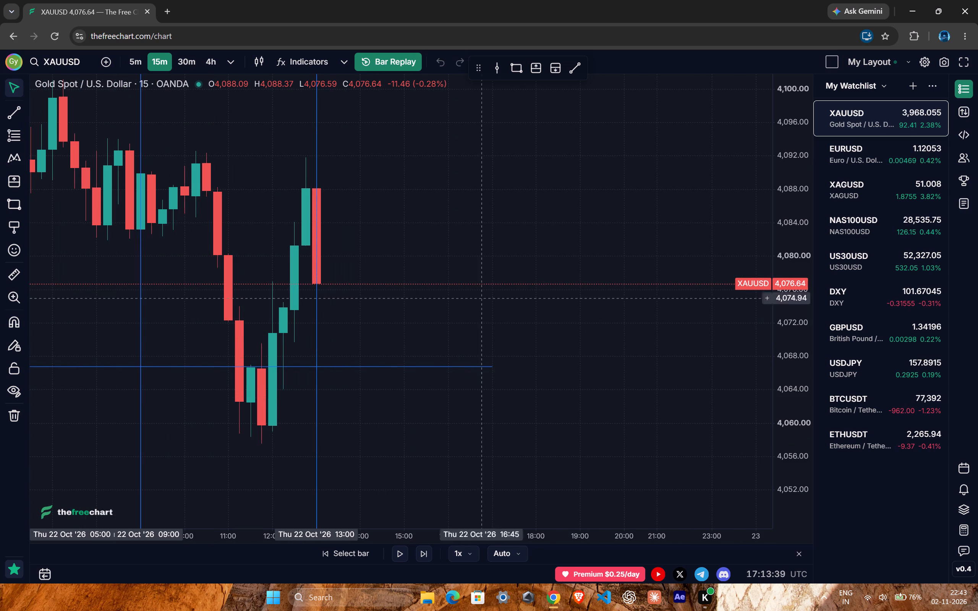
{"action": "left_click", "coordinate": [517, 68]}
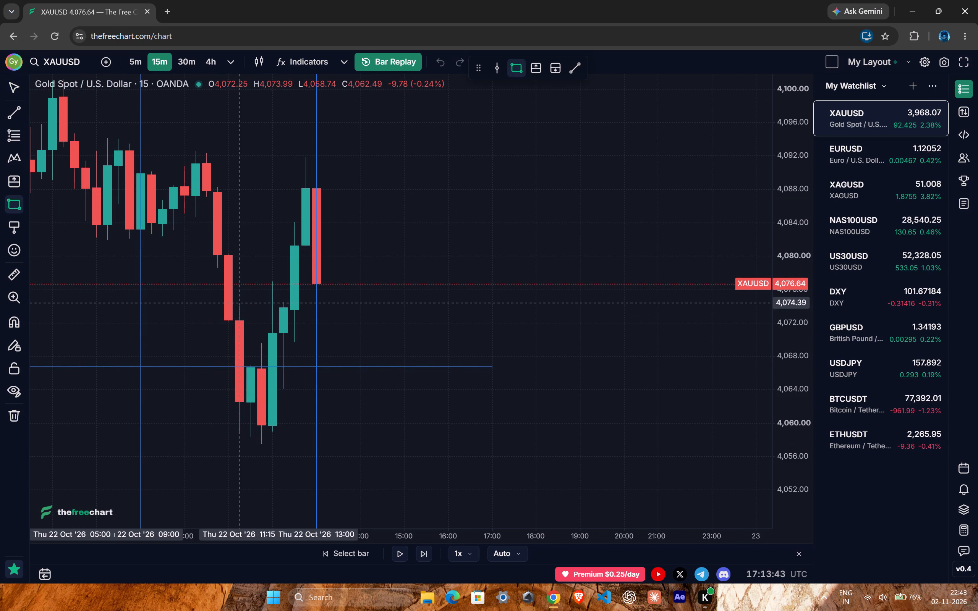
{"action": "left_click", "coordinate": [267, 281]}
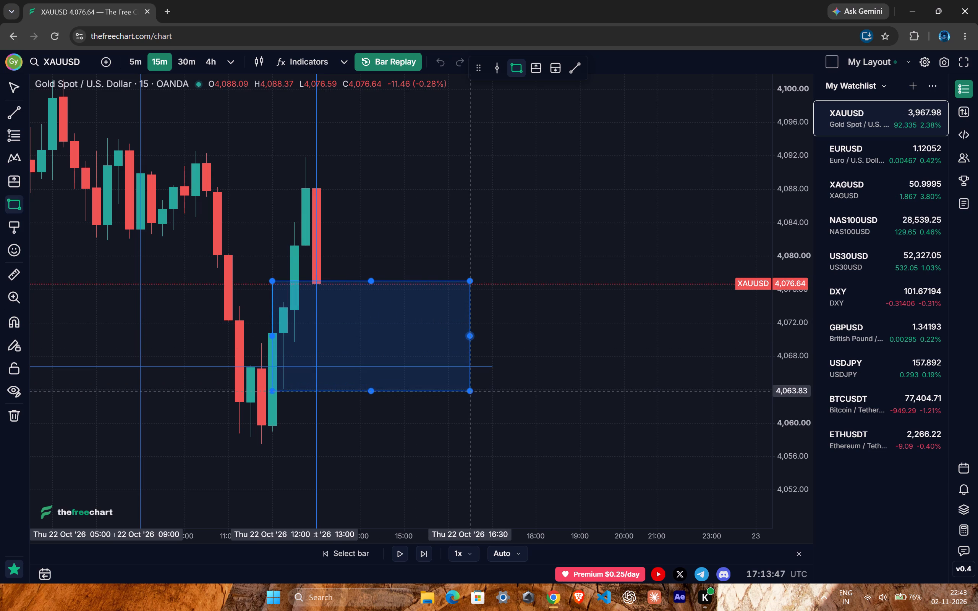
{"action": "left_click", "coordinate": [474, 391]}
{"action": "left_click", "coordinate": [519, 352]}
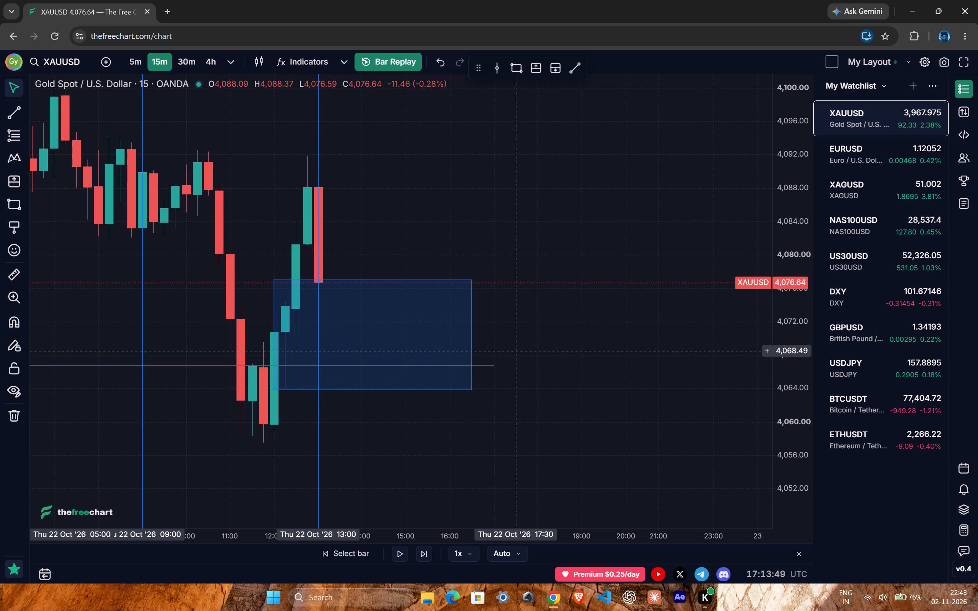
Switch the XAUUSD replay chart to the 5m timeframe.
{"action": "key", "text": "5"}
{"action": "key", "text": "Return"}
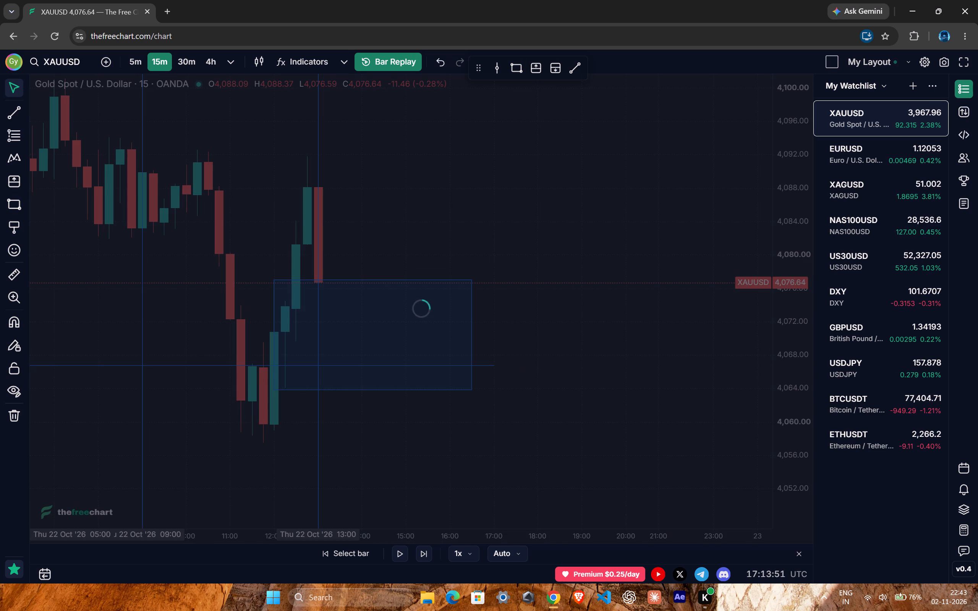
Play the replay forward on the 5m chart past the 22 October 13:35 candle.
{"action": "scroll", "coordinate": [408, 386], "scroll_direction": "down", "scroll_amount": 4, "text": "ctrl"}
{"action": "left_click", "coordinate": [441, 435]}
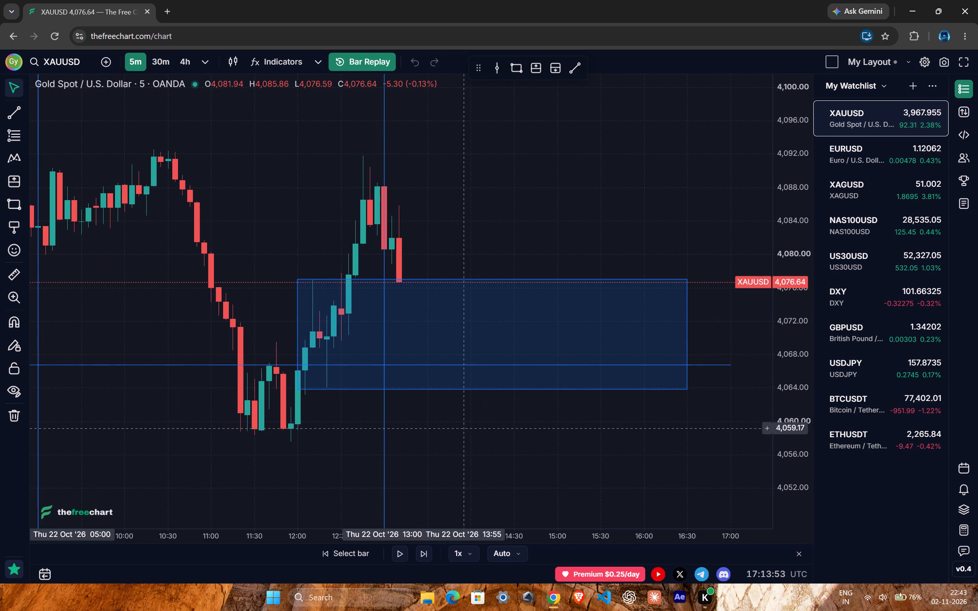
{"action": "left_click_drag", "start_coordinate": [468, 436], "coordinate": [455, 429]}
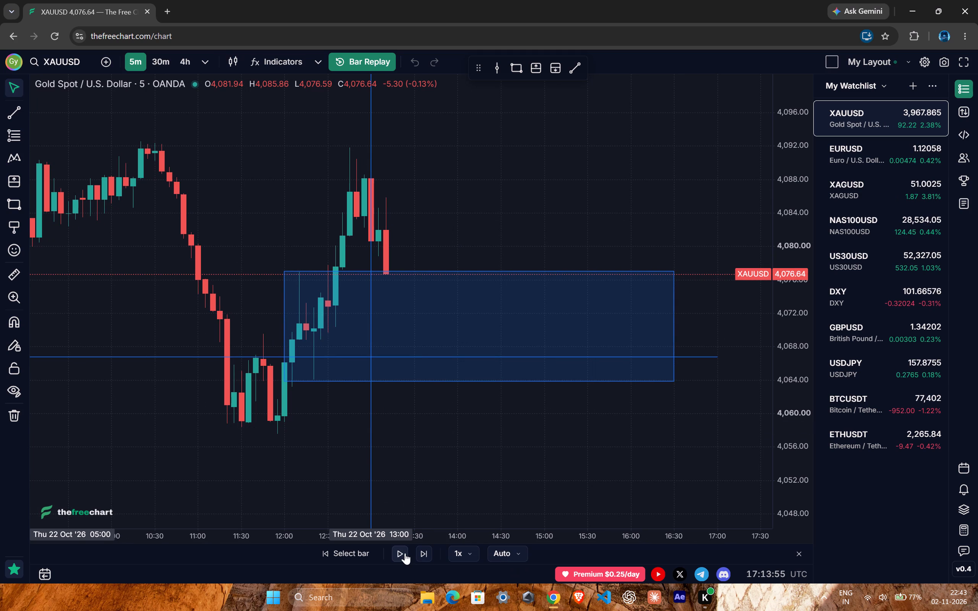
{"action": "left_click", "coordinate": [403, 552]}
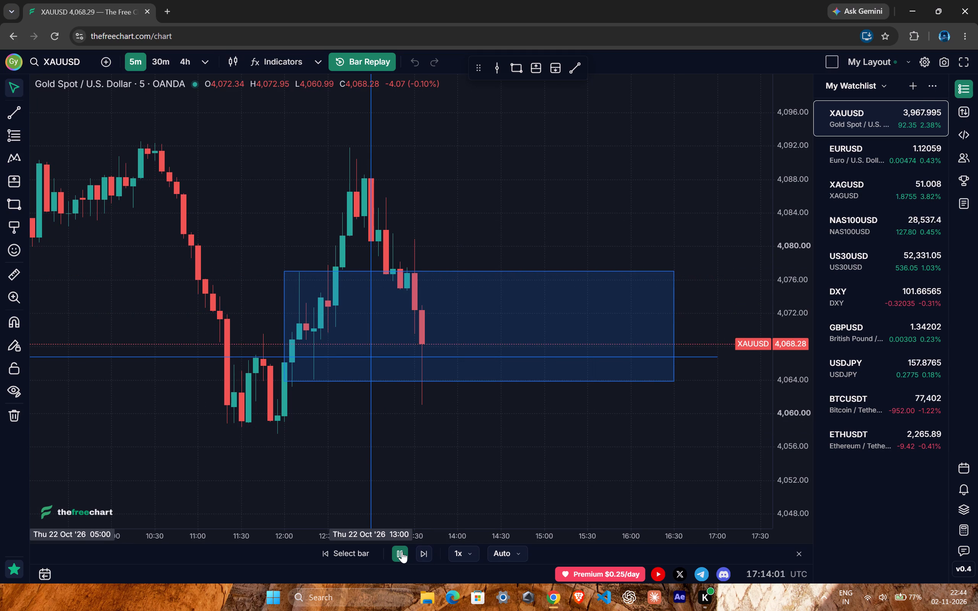
Switch the XAUUSD replay chart to the 15m timeframe.
{"action": "left_click", "coordinate": [514, 451]}
{"action": "type", "text": "15"}
{"action": "key", "text": "Return"}
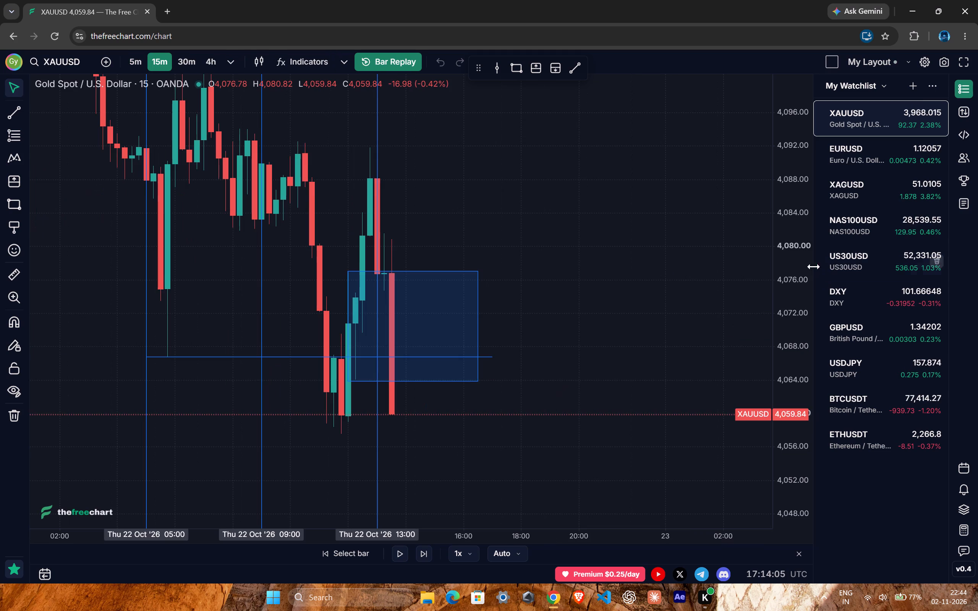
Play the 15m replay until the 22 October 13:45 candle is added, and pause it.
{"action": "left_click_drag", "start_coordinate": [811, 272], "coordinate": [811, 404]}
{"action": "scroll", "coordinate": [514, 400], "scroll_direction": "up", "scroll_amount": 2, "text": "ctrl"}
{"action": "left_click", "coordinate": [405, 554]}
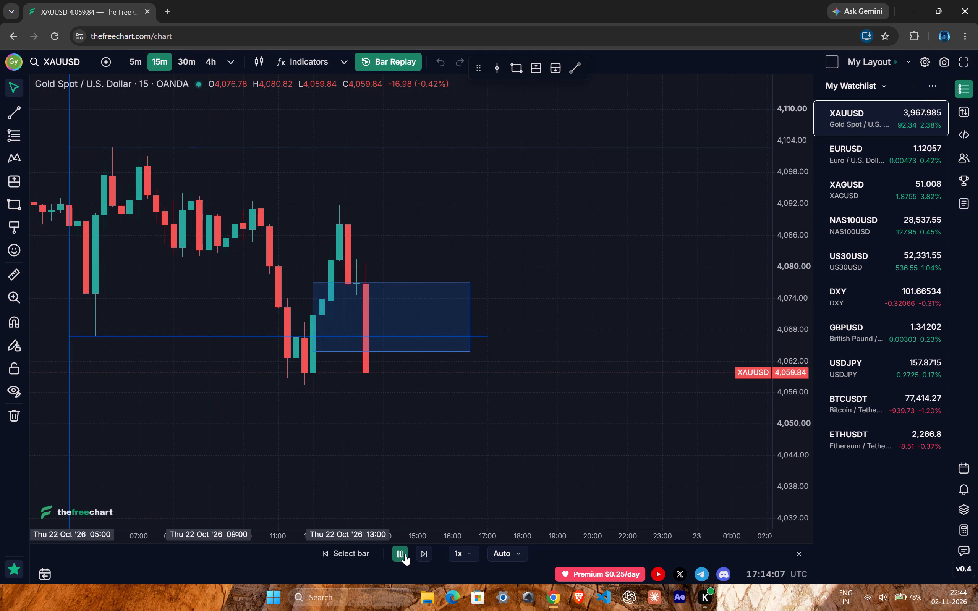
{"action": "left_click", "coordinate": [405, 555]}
Delete the rectangle zone from 22 October 12:00 together with the horizontal trend line at about 4,067.
{"action": "left_click_drag", "start_coordinate": [791, 296], "coordinate": [778, 359]}
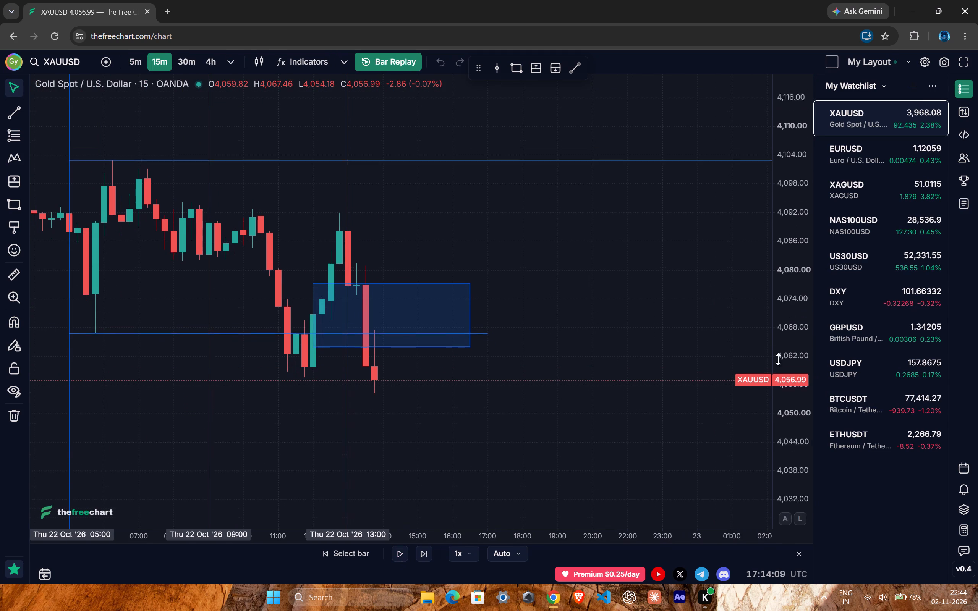
{"action": "left_click_drag", "start_coordinate": [778, 359], "coordinate": [756, 407]}
{"action": "scroll", "coordinate": [390, 400], "scroll_direction": "down", "scroll_amount": 4, "text": "ctrl"}
{"action": "left_click_drag", "start_coordinate": [393, 251], "coordinate": [438, 370], "text": "ctrl"}
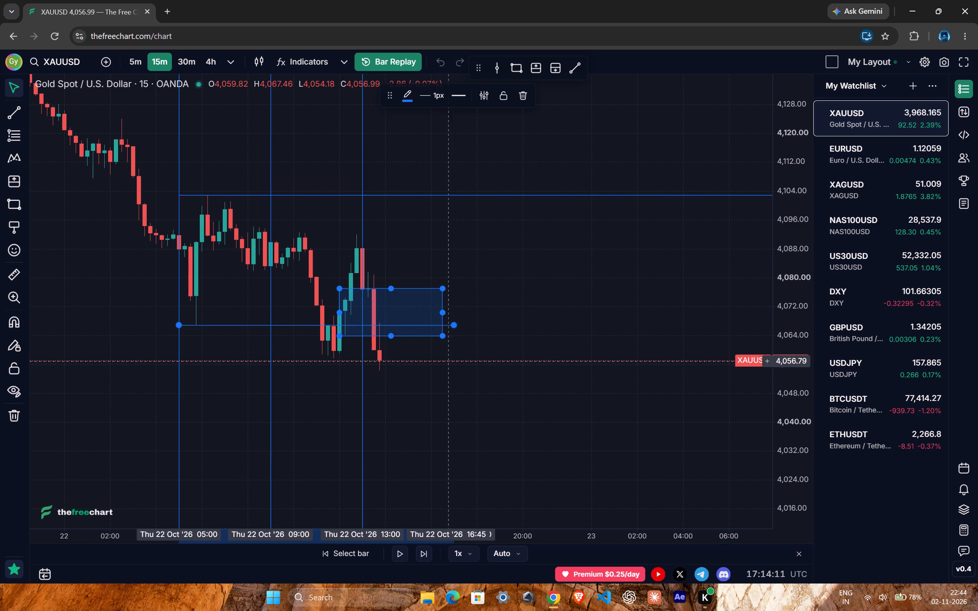
{"action": "key", "text": "BackSpace"}
{"action": "left_click", "coordinate": [463, 410]}
Examine the wider XAUUSD 15m price action leading up to the 22 October candles.
{"action": "left_click_drag", "start_coordinate": [433, 413], "coordinate": [426, 385]}
{"action": "scroll", "coordinate": [363, 377], "scroll_direction": "up", "scroll_amount": 3, "text": "ctrl"}
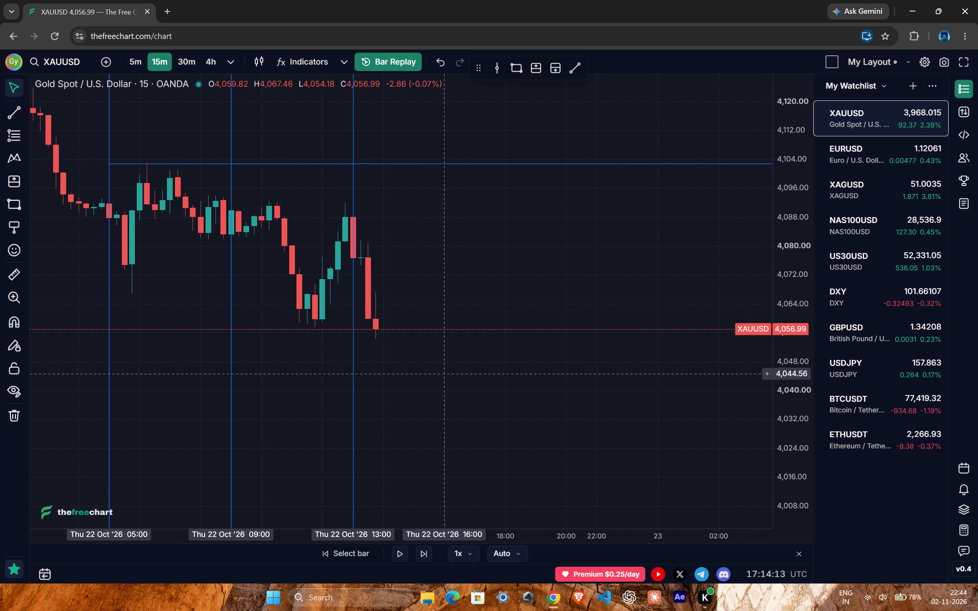
{"action": "left_click_drag", "start_coordinate": [801, 405], "coordinate": [789, 305]}
{"action": "left_click_drag", "start_coordinate": [778, 266], "coordinate": [759, 372]}
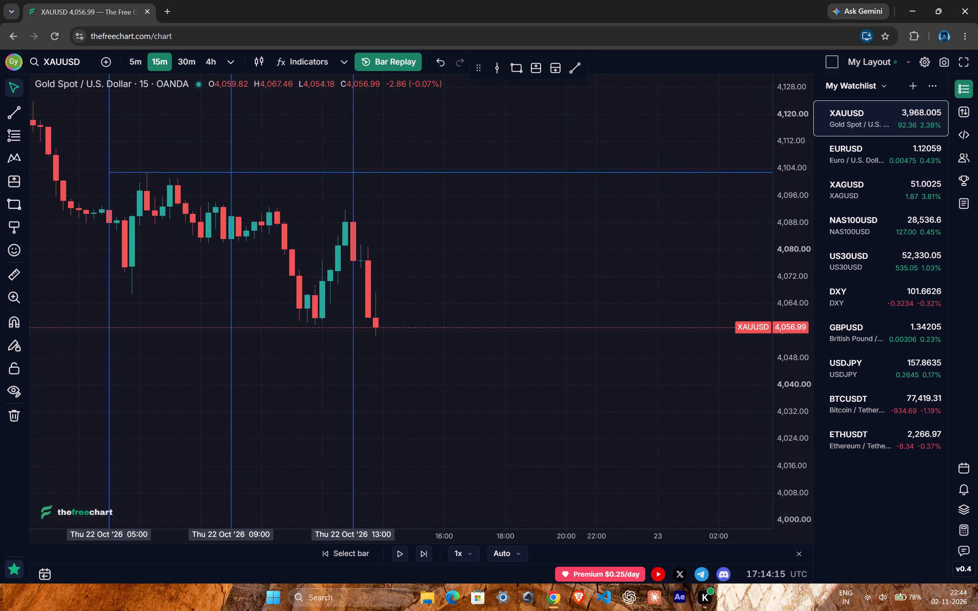
{"action": "left_click_drag", "start_coordinate": [759, 372], "coordinate": [743, 400]}
{"action": "left_click_drag", "start_coordinate": [514, 424], "coordinate": [474, 410]}
{"action": "scroll", "coordinate": [309, 383], "scroll_direction": "down", "scroll_amount": 7, "text": "ctrl"}
{"action": "left_click_drag", "start_coordinate": [388, 361], "coordinate": [421, 460]}
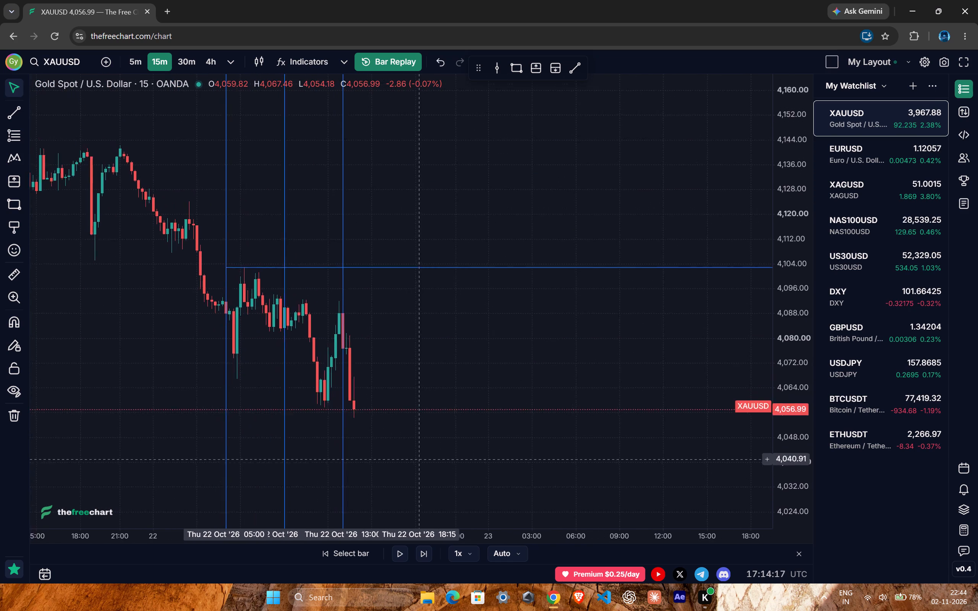
{"action": "left_click_drag", "start_coordinate": [421, 460], "coordinate": [451, 349]}
{"action": "left_click_drag", "start_coordinate": [452, 348], "coordinate": [501, 347]}
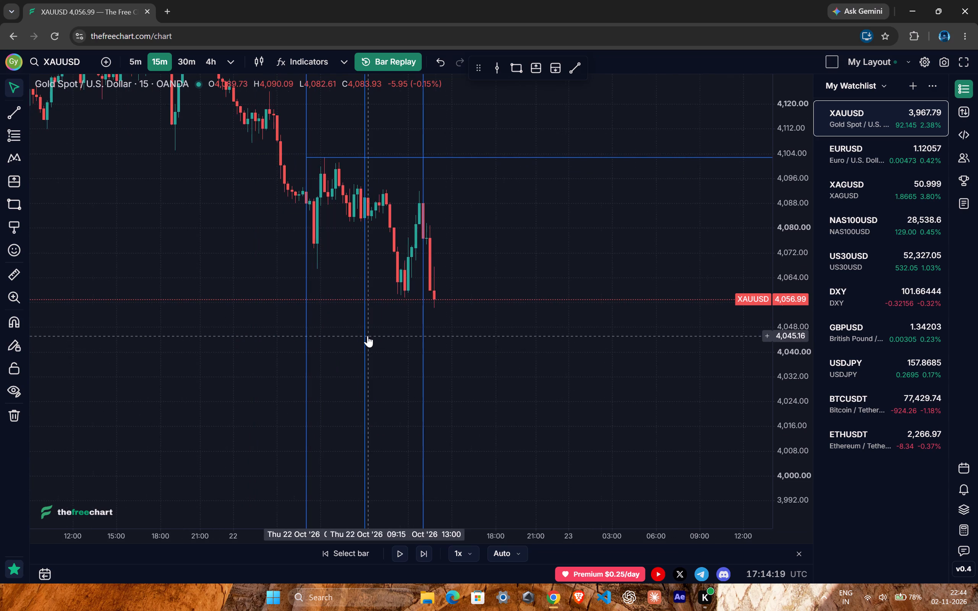
{"action": "scroll", "coordinate": [367, 335], "scroll_direction": "down", "scroll_amount": 8, "text": "ctrl"}
{"action": "left_click_drag", "start_coordinate": [803, 228], "coordinate": [756, 415]}
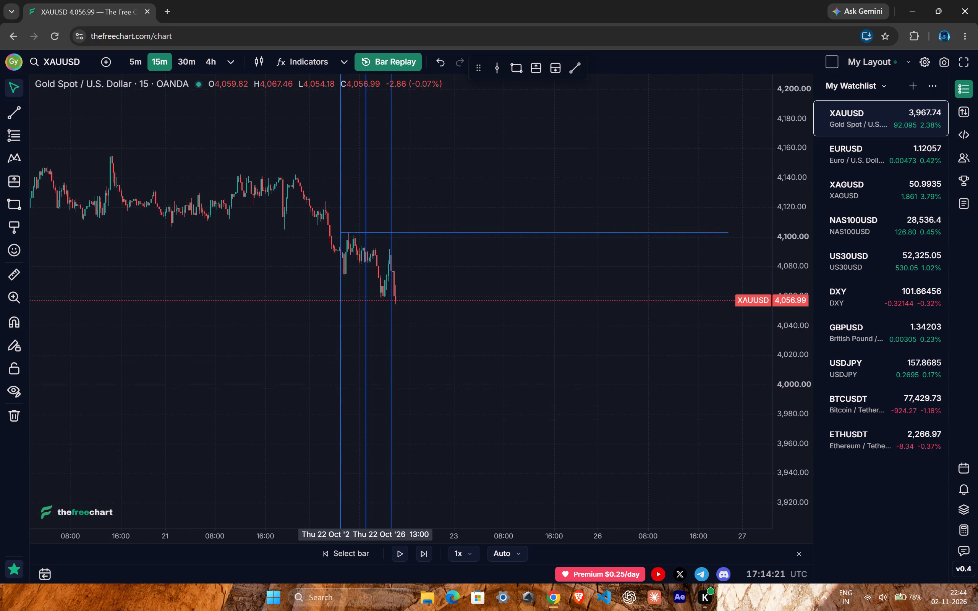
{"action": "left_click_drag", "start_coordinate": [756, 415], "coordinate": [754, 399]}
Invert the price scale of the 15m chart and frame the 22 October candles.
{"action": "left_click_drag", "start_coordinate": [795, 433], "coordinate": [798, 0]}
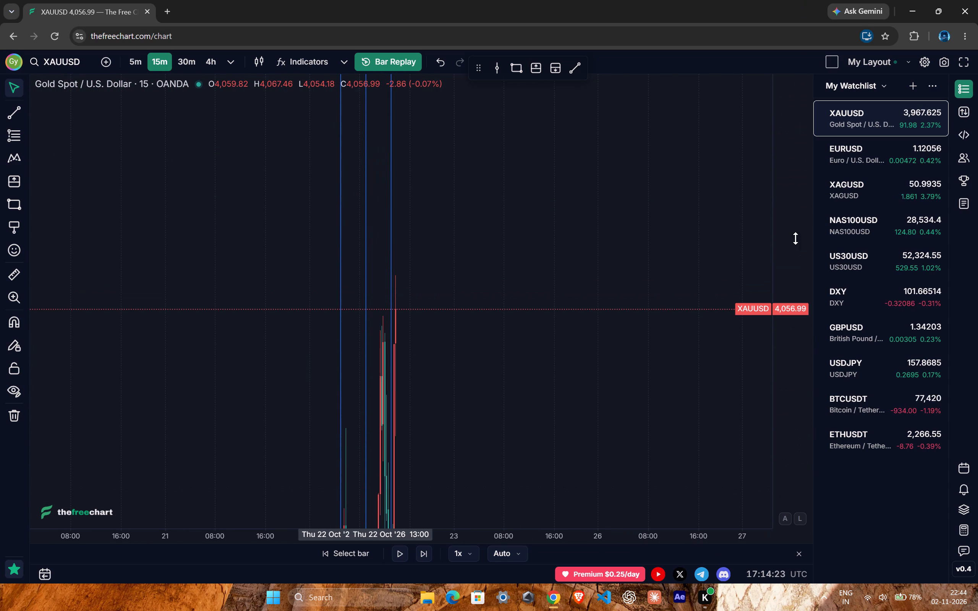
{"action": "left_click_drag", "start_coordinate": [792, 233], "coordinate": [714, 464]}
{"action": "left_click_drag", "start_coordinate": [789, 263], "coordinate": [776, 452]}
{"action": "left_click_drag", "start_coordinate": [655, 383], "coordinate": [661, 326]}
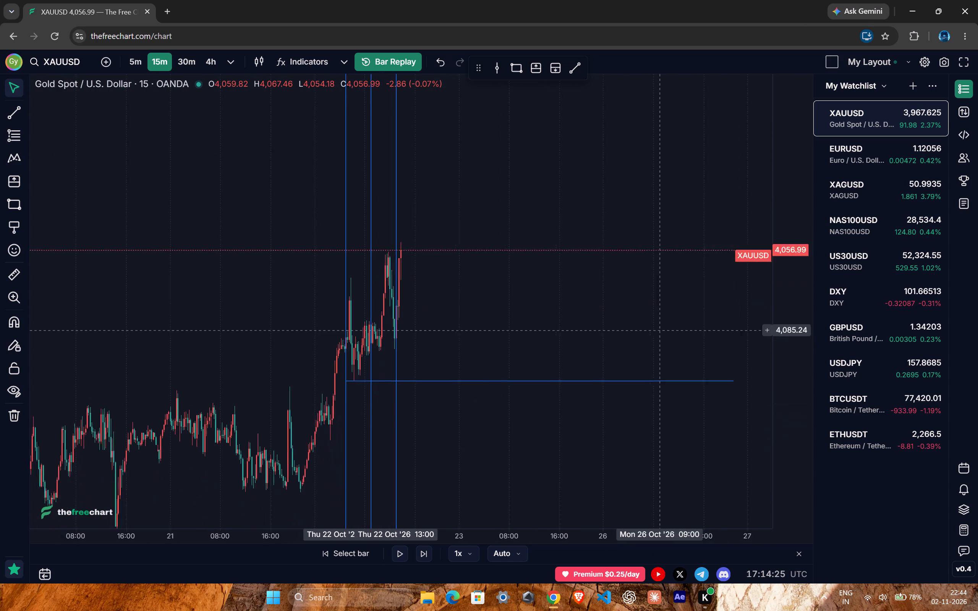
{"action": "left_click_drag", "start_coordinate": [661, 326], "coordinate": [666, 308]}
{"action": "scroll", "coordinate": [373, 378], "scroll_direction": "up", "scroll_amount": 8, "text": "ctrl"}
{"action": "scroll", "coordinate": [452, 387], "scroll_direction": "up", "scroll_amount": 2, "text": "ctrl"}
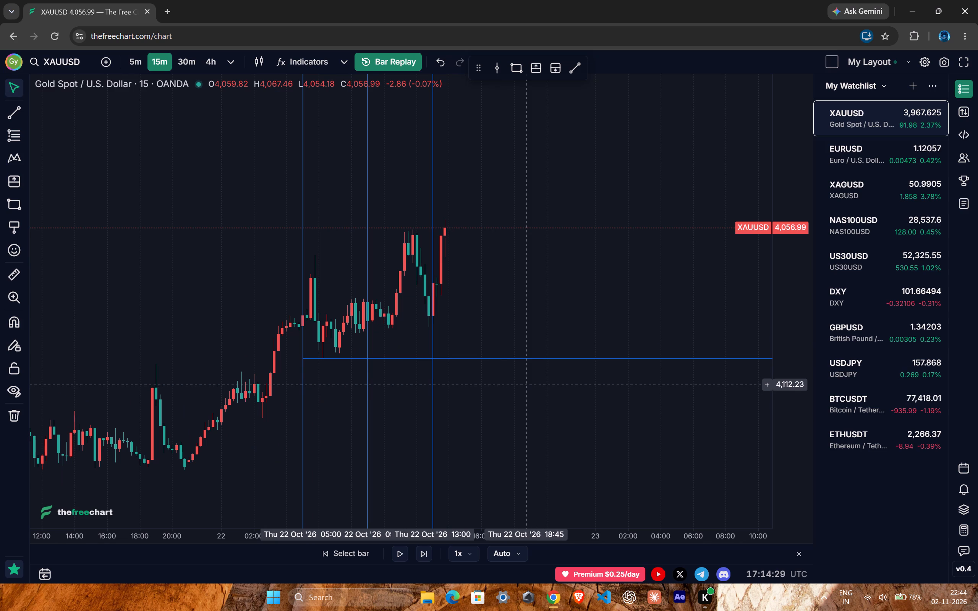
Rewind the replay to the 22 October 12:45 candle by choosing a new replay start bar.
{"action": "left_click", "coordinate": [351, 554]}
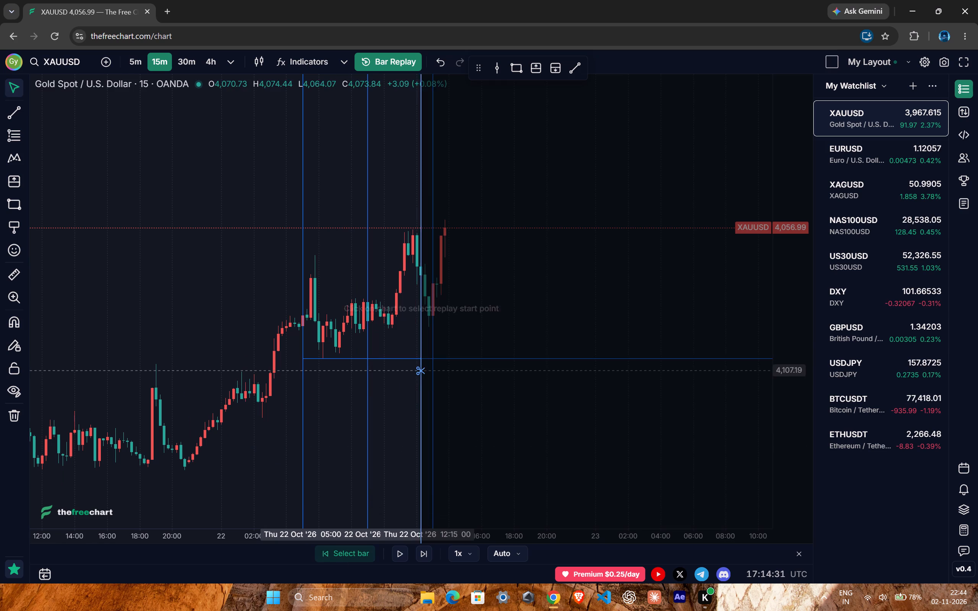
{"action": "left_click", "coordinate": [430, 358]}
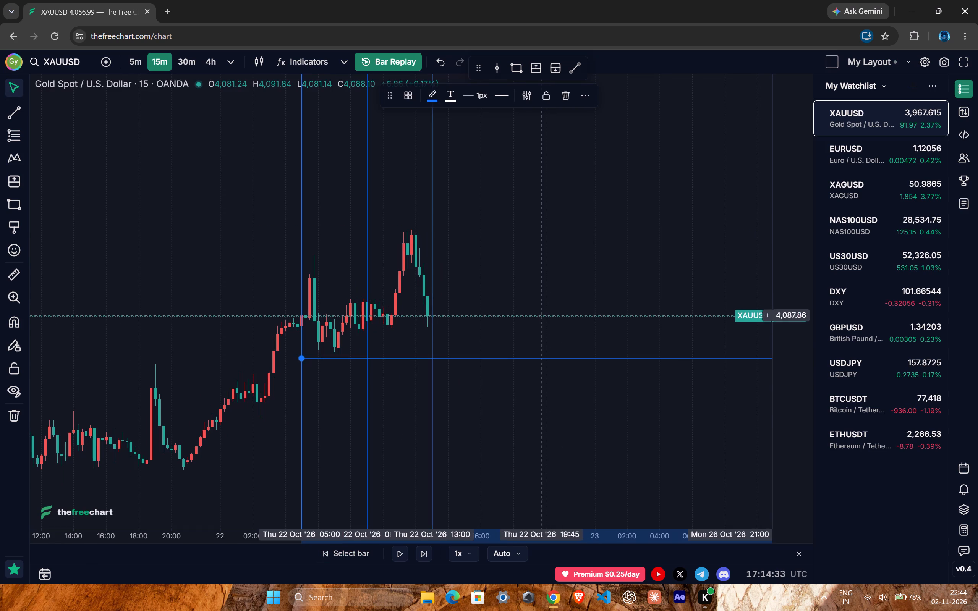
Switch the XAUUSD replay chart to the 4h timeframe.
{"action": "left_click", "coordinate": [541, 414]}
{"action": "type", "text": "4h"}
{"action": "key", "text": "Return"}
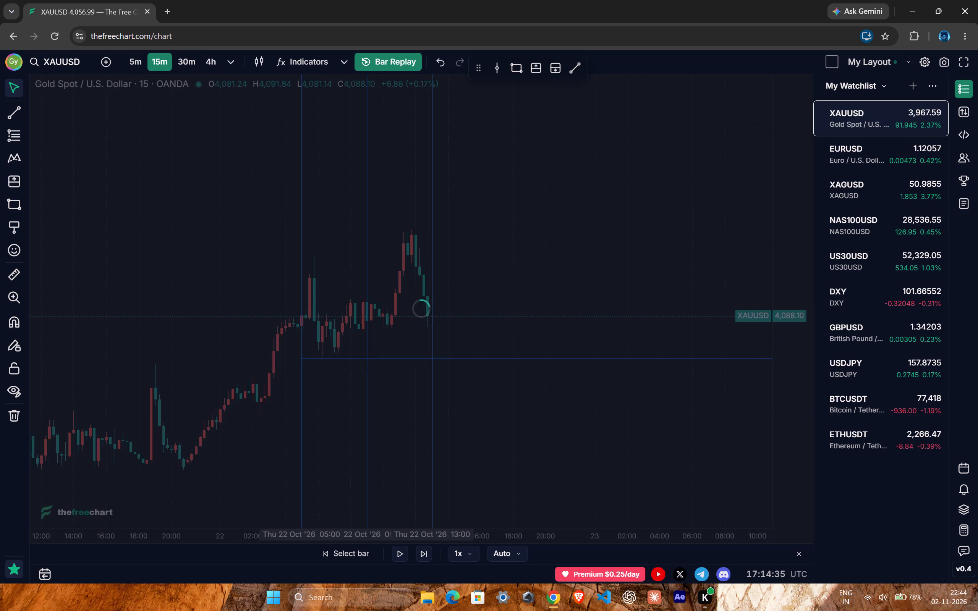
{"action": "left_click", "coordinate": [590, 376]}
{"action": "scroll", "coordinate": [428, 374], "scroll_direction": "up", "scroll_amount": 4, "text": "shift"}
{"action": "scroll", "coordinate": [427, 375], "scroll_direction": "up", "scroll_amount": 3, "text": "ctrl"}
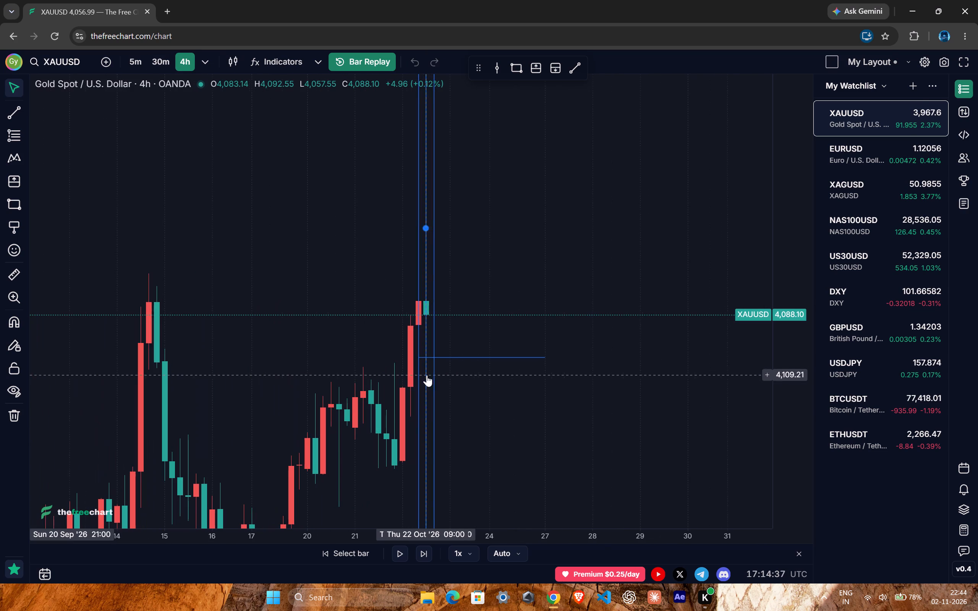
Return the 4h chart's price scale to its normal, non-inverted direction and frame the latest 22 October candles.
{"action": "left_click_drag", "start_coordinate": [782, 207], "coordinate": [724, 425]}
{"action": "scroll", "coordinate": [488, 379], "scroll_direction": "down", "scroll_amount": 12, "text": "ctrl"}
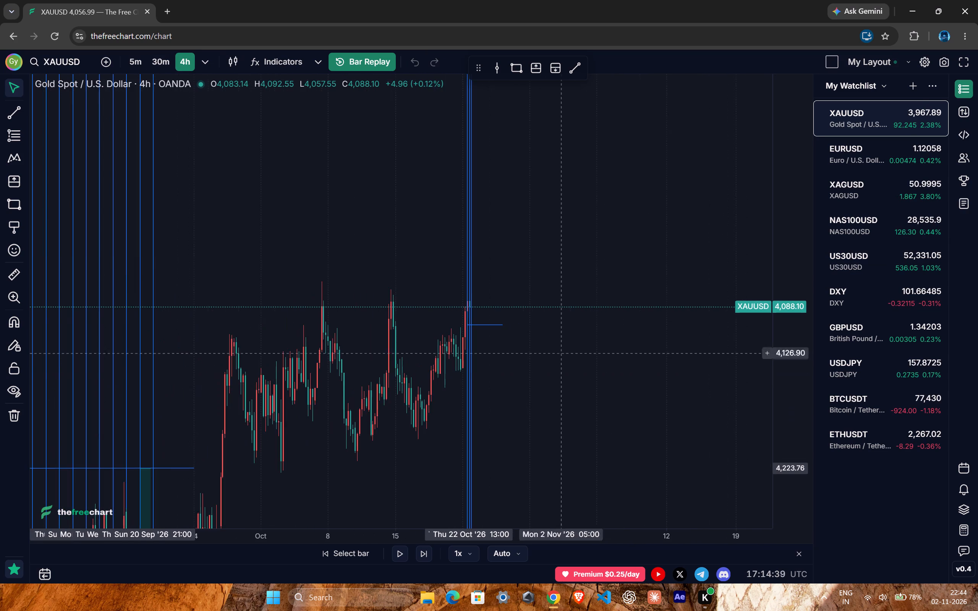
{"action": "left_click_drag", "start_coordinate": [786, 226], "coordinate": [799, 610]}
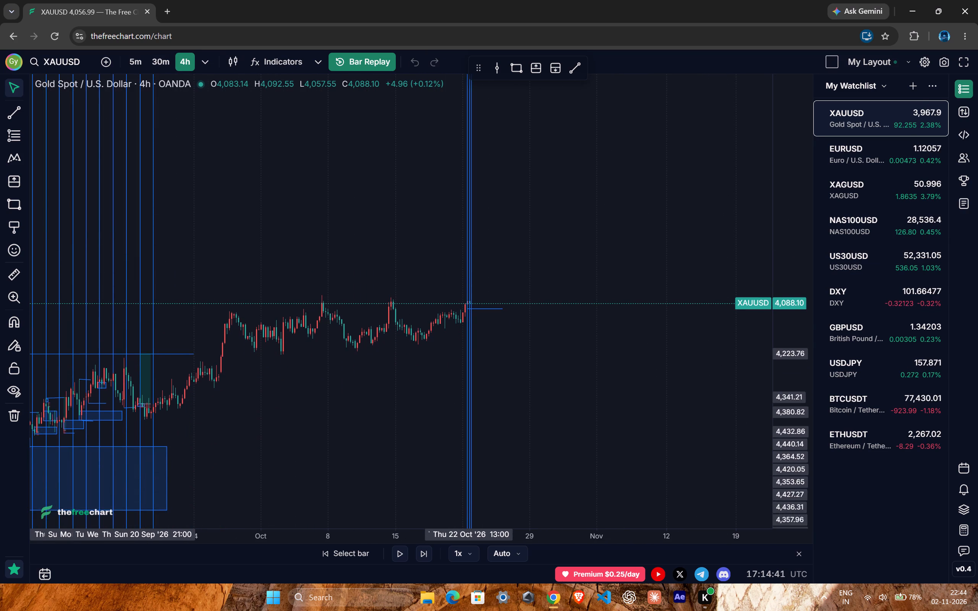
{"action": "left_click_drag", "start_coordinate": [799, 610], "coordinate": [788, 582]}
{"action": "left_click_drag", "start_coordinate": [792, 411], "coordinate": [797, 0]}
{"action": "left_click_drag", "start_coordinate": [620, 193], "coordinate": [629, 257]}
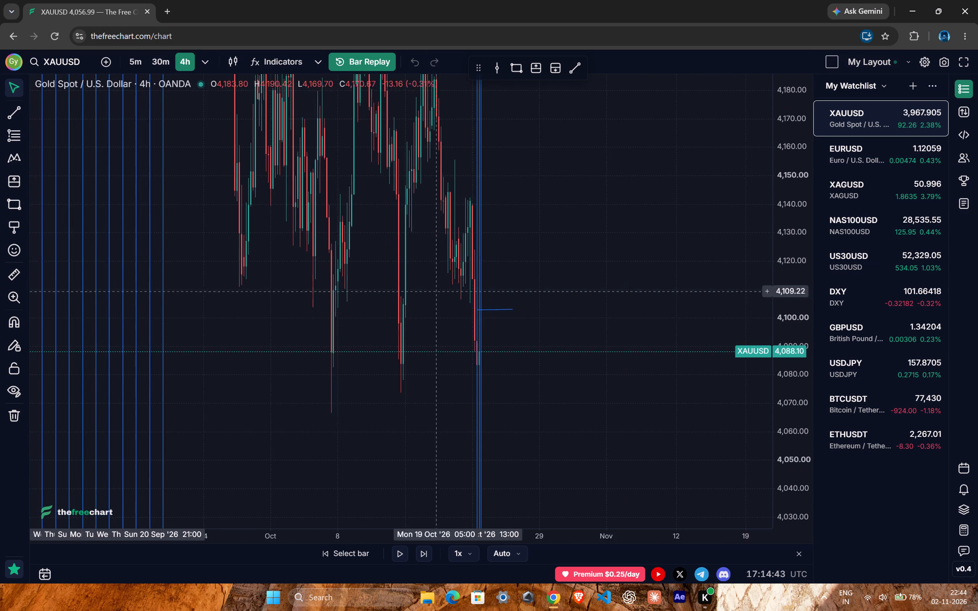
{"action": "scroll", "coordinate": [427, 298], "scroll_direction": "up", "scroll_amount": 10, "text": "ctrl"}
{"action": "left_click_drag", "start_coordinate": [504, 397], "coordinate": [429, 390]}
{"action": "scroll", "coordinate": [424, 381], "scroll_direction": "up", "scroll_amount": 5, "text": "ctrl"}
{"action": "left_click_drag", "start_coordinate": [433, 405], "coordinate": [388, 394]}
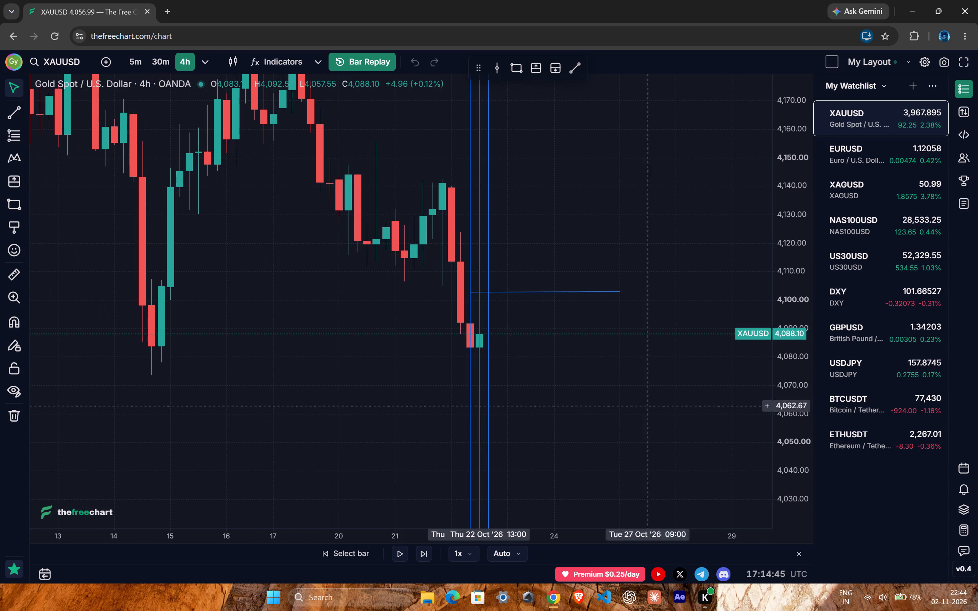
{"action": "left_click_drag", "start_coordinate": [686, 406], "coordinate": [667, 369]}
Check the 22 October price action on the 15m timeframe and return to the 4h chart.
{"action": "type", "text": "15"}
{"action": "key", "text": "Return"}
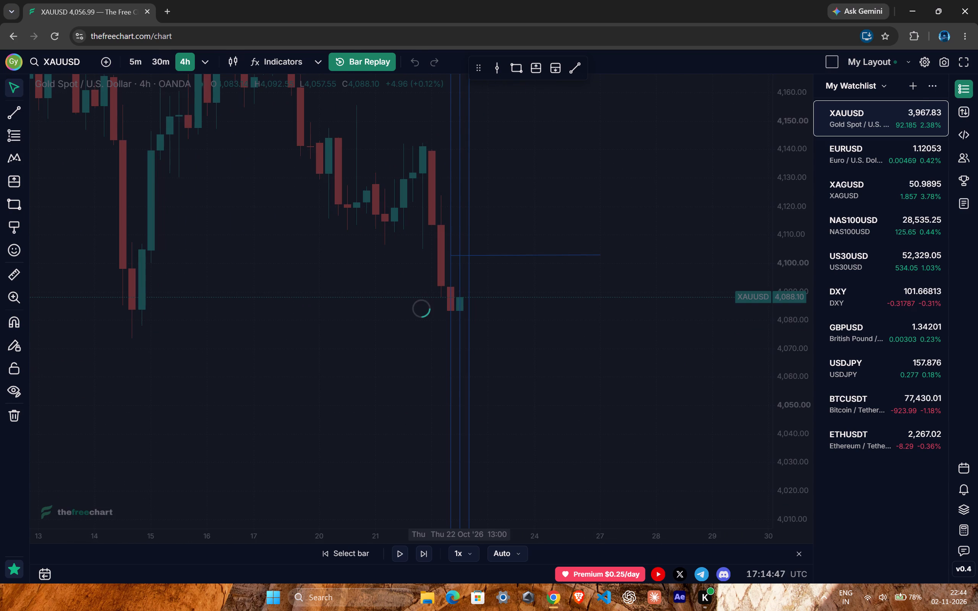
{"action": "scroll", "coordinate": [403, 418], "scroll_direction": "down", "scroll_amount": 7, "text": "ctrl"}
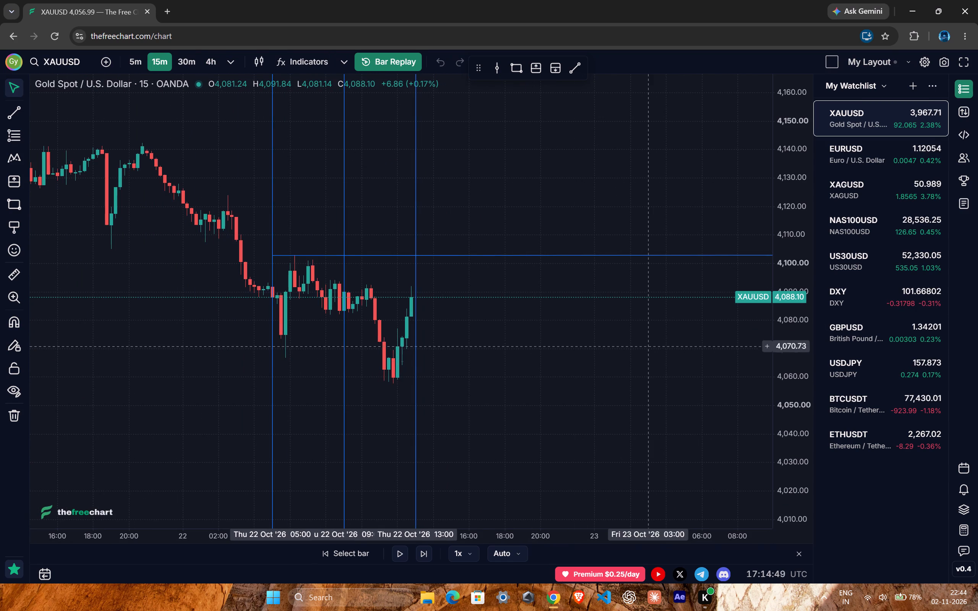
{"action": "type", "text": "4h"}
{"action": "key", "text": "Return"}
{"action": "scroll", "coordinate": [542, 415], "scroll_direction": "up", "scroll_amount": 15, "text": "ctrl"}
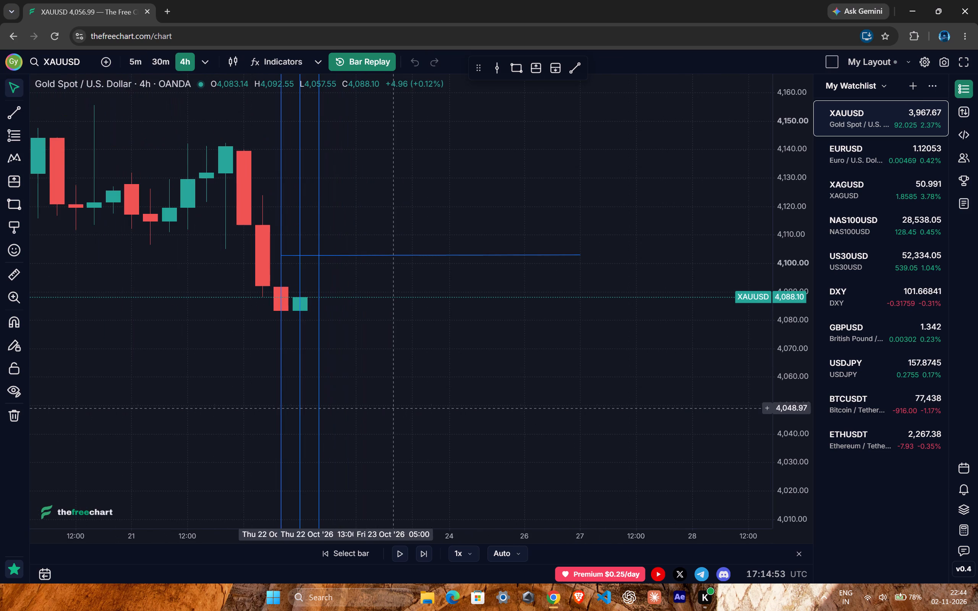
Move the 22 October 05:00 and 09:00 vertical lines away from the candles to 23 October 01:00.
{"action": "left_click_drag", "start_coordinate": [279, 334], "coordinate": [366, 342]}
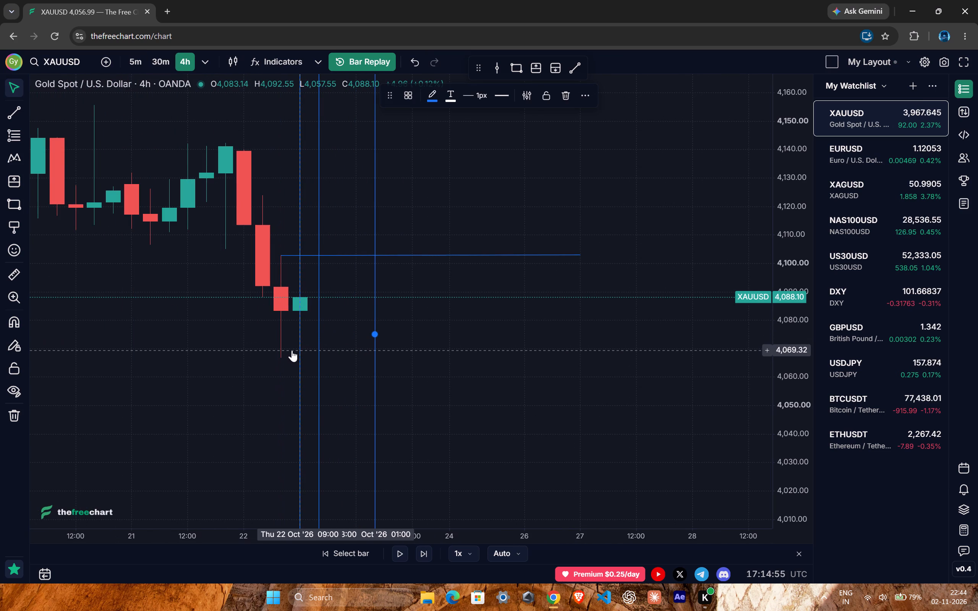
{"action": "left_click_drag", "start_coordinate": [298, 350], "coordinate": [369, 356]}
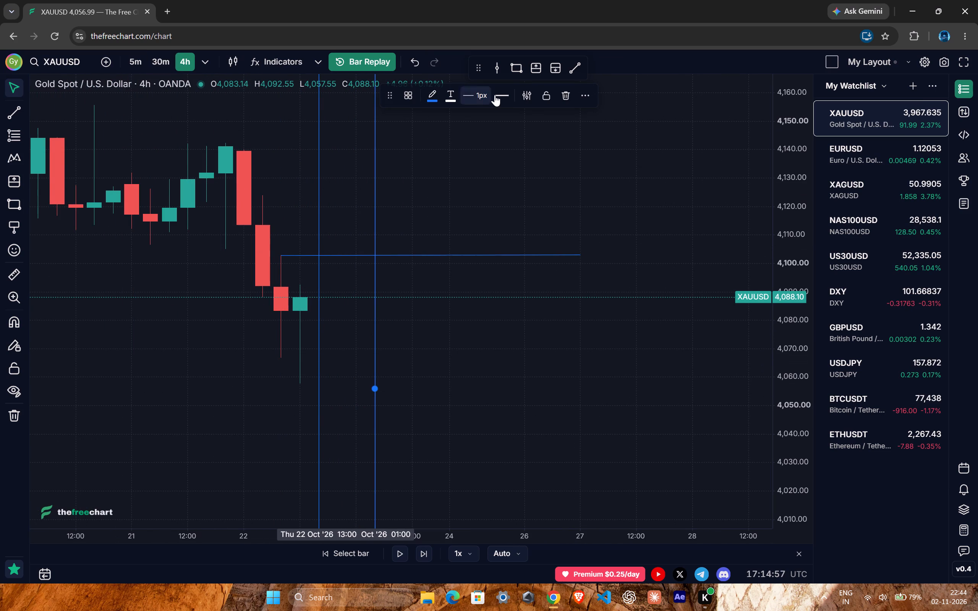
Draw a trend line along the 22 October 05:00 candle's low at about 4,067, extending to 13:00.
{"action": "left_click", "coordinate": [576, 71]}
{"action": "left_click", "coordinate": [283, 363], "text": "ctrl"}
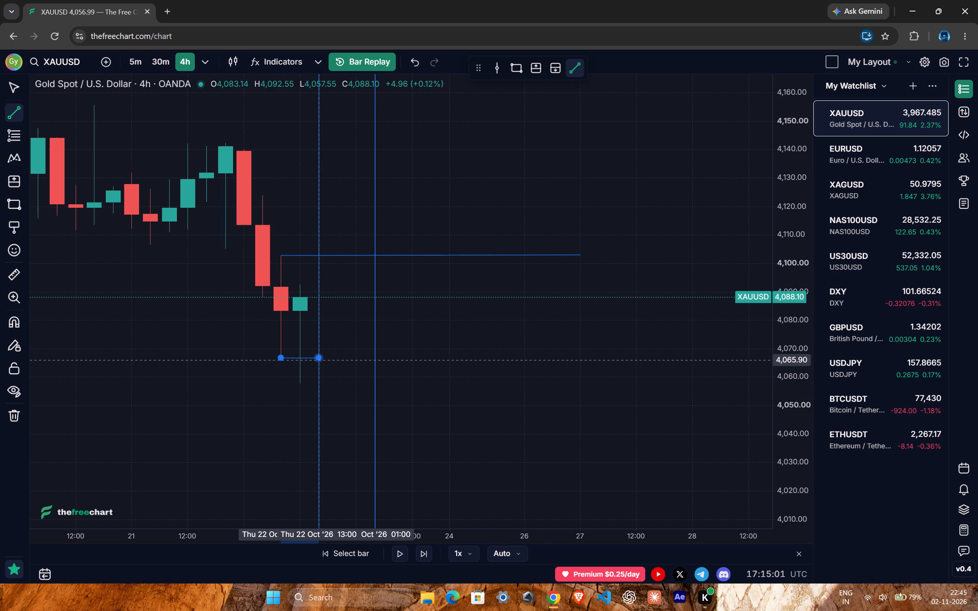
{"action": "left_click", "coordinate": [309, 359], "text": "shift"}
{"action": "left_click", "coordinate": [491, 362]}
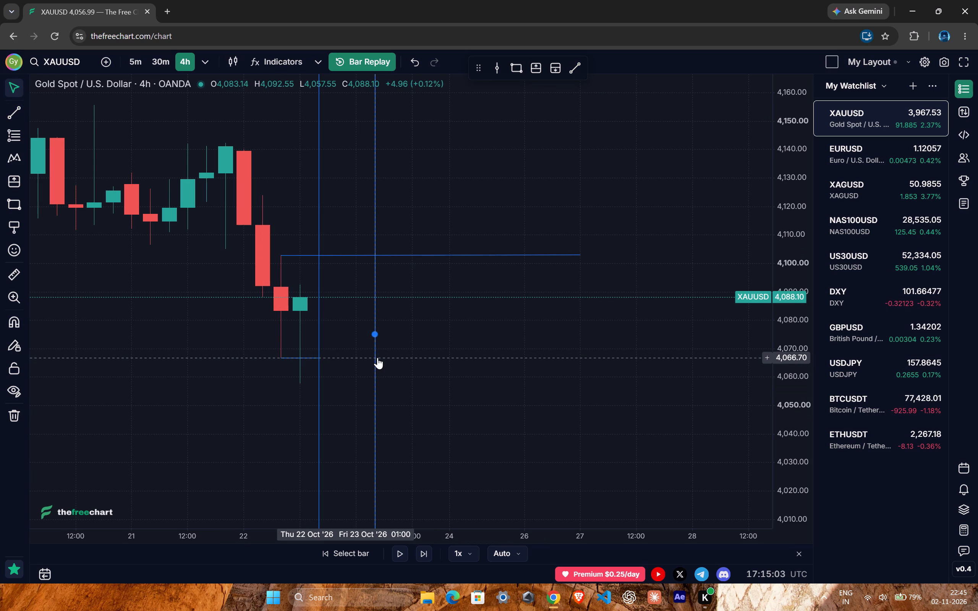
Move the two vertical lines at 23 October 01:00 to 22 October 05:00 and 22 October 17:00.
{"action": "left_click_drag", "start_coordinate": [377, 357], "coordinate": [287, 369]}
{"action": "left_click_drag", "start_coordinate": [375, 354], "coordinate": [368, 356]}
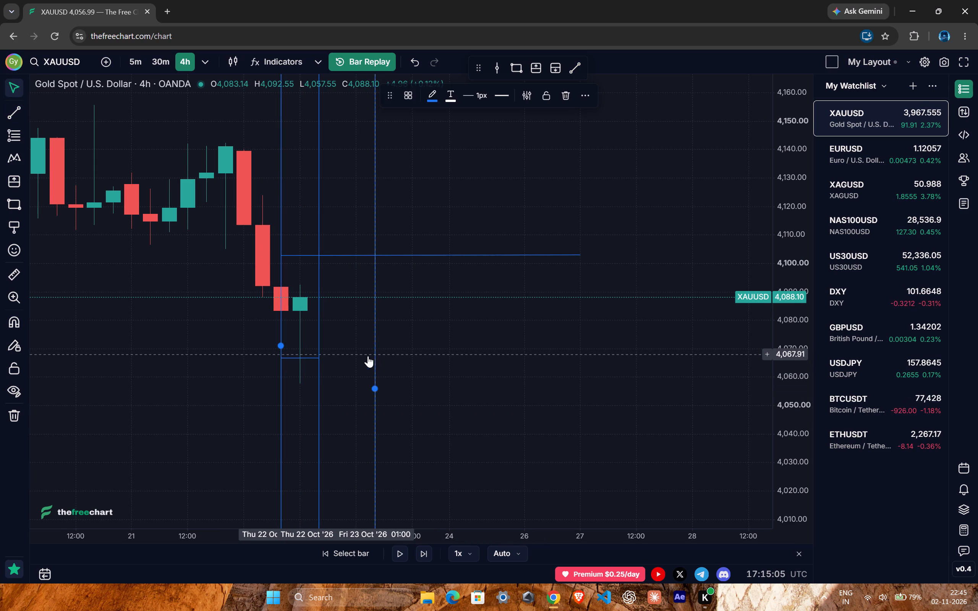
{"action": "left_click_drag", "start_coordinate": [368, 356], "coordinate": [339, 358]}
{"action": "left_click", "coordinate": [398, 341]}
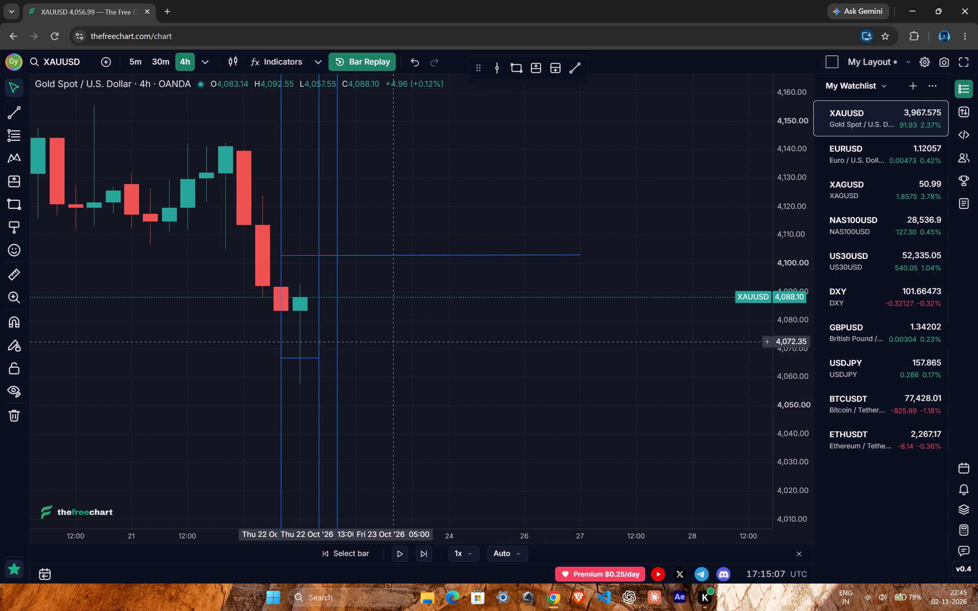
Switch the replay chart to the 15m timeframe and frame the marked 22 October range.
{"action": "type", "text": "15"}
{"action": "key", "text": "Return"}
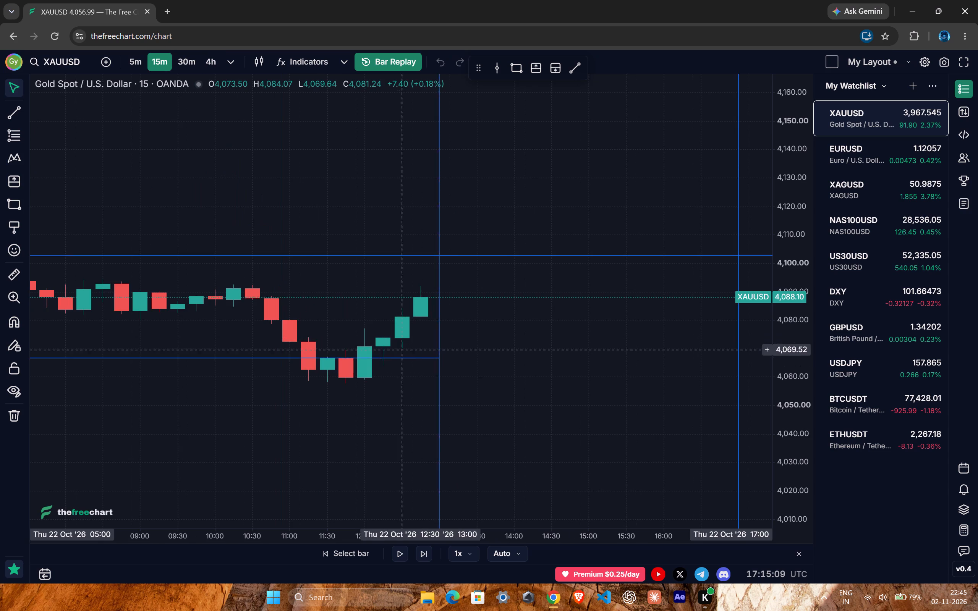
{"action": "scroll", "coordinate": [411, 349], "scroll_direction": "down", "scroll_amount": 16, "text": "ctrl"}
{"action": "left_click_drag", "start_coordinate": [645, 366], "coordinate": [625, 331]}
{"action": "scroll", "coordinate": [512, 335], "scroll_direction": "up", "scroll_amount": 4, "text": "ctrl"}
{"action": "scroll", "coordinate": [509, 335], "scroll_direction": "down", "scroll_amount": 14, "text": "ctrl"}
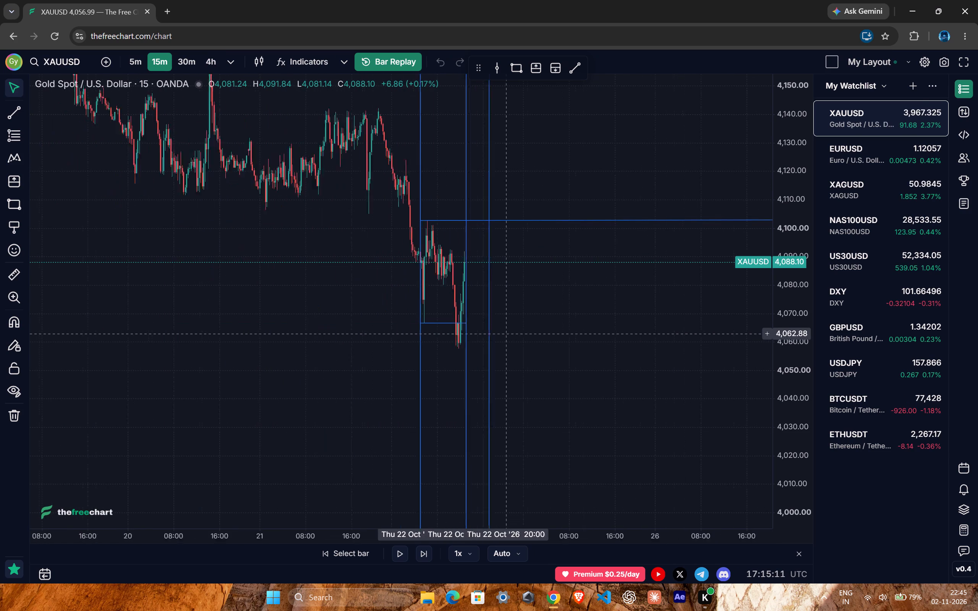
{"action": "scroll", "coordinate": [506, 334], "scroll_direction": "down", "scroll_amount": 1, "text": "ctrl"}
{"action": "left_click_drag", "start_coordinate": [550, 328], "coordinate": [469, 329]}
{"action": "scroll", "coordinate": [397, 322], "scroll_direction": "up", "scroll_amount": 13, "text": "ctrl"}
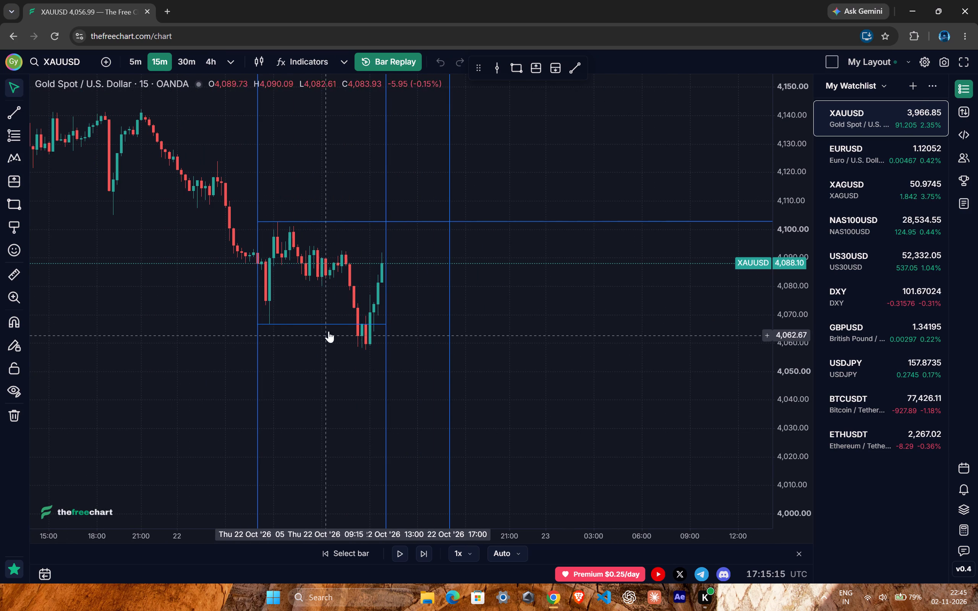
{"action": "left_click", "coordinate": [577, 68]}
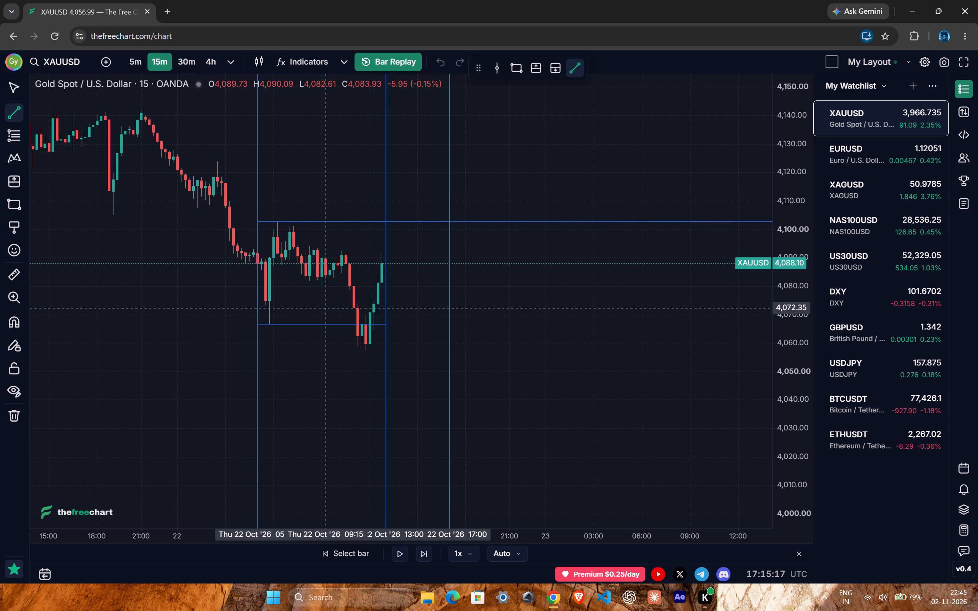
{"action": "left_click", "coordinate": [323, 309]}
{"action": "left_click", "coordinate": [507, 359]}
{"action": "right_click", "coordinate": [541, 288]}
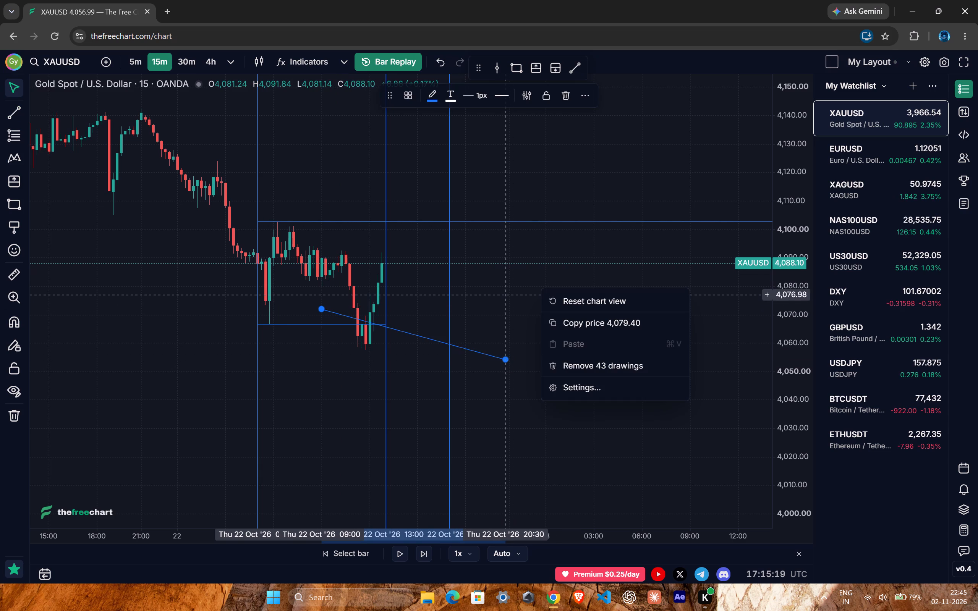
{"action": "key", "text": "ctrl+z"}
Add a vertical line at 22 October 09:00 on the 15m chart.
{"action": "left_click", "coordinate": [505, 68]}
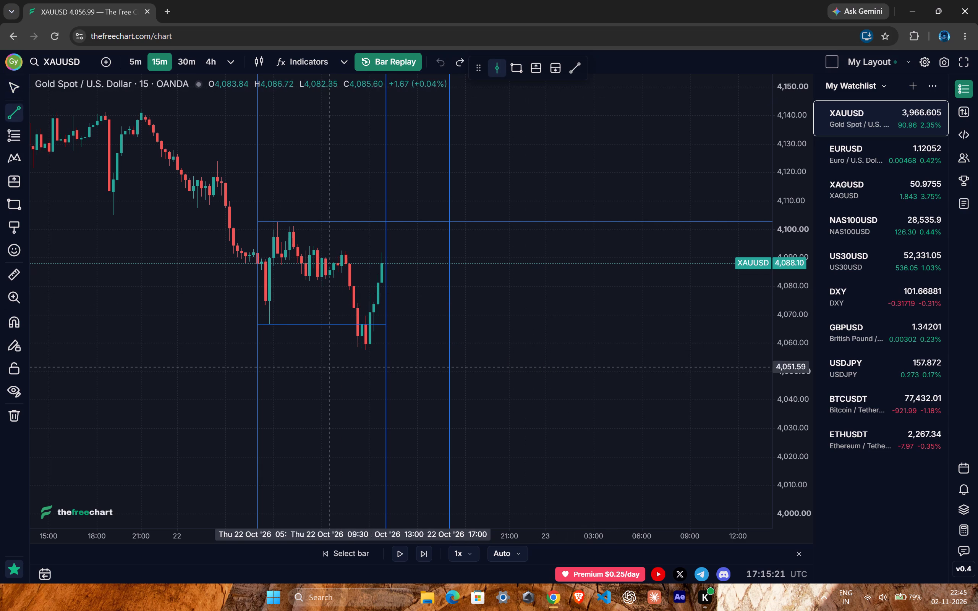
{"action": "left_click", "coordinate": [321, 349]}
{"action": "left_click", "coordinate": [500, 316]}
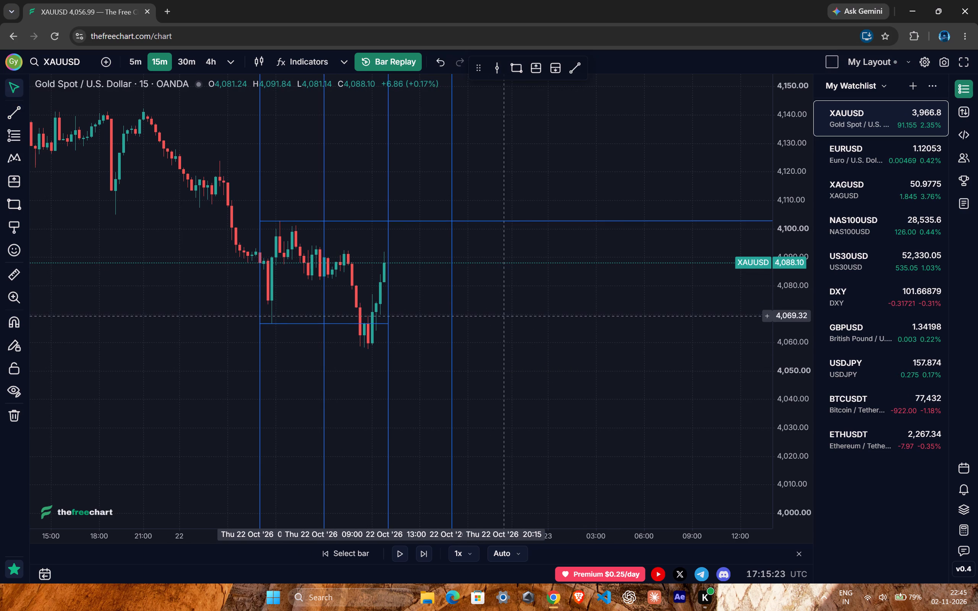
Play the replay forward from the 22 October 13:00 line through the 13:30 candle.
{"action": "left_click_drag", "start_coordinate": [777, 379], "coordinate": [773, 295]}
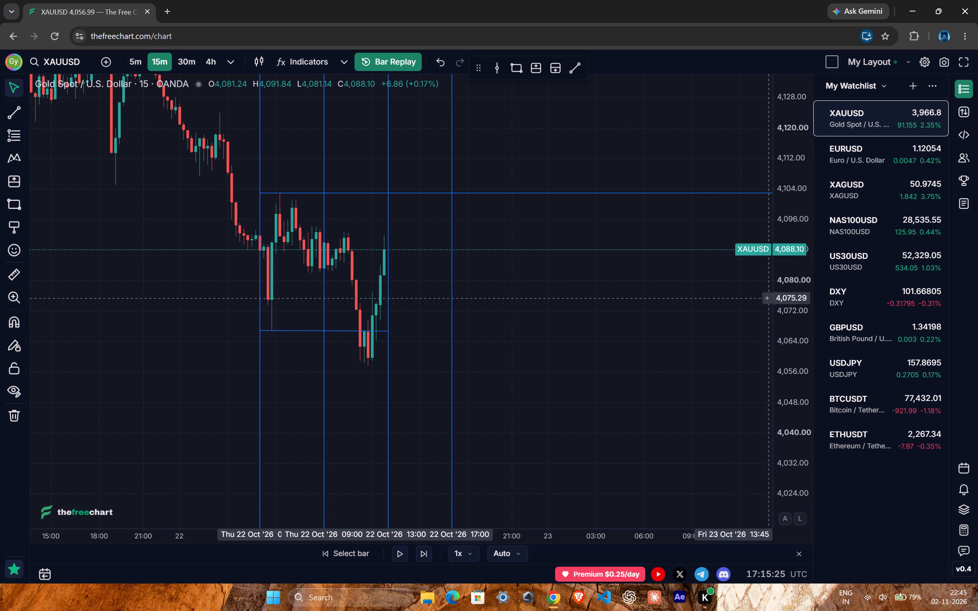
{"action": "left_click_drag", "start_coordinate": [513, 380], "coordinate": [519, 362]}
{"action": "scroll", "coordinate": [429, 392], "scroll_direction": "up", "scroll_amount": 5, "text": "ctrl"}
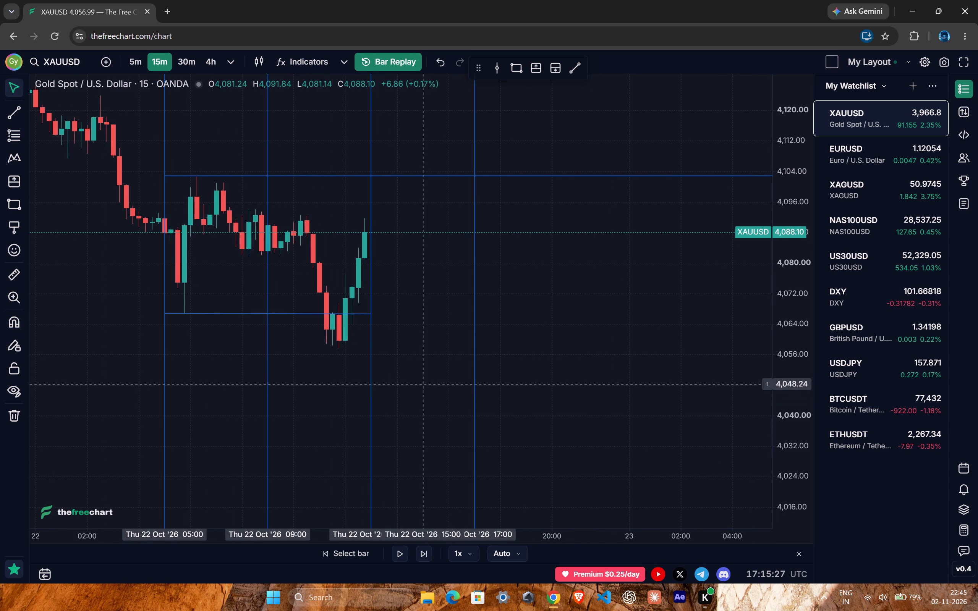
{"action": "left_click_drag", "start_coordinate": [414, 359], "coordinate": [360, 377]}
{"action": "scroll", "coordinate": [323, 377], "scroll_direction": "up", "scroll_amount": 2, "text": "ctrl"}
{"action": "left_click_drag", "start_coordinate": [364, 343], "coordinate": [364, 342]}
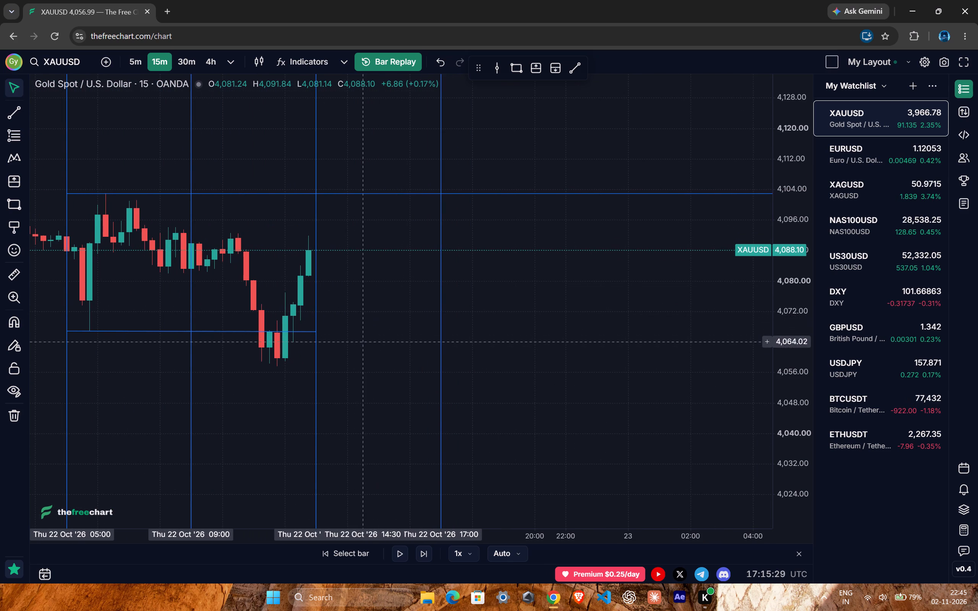
{"action": "left_click_drag", "start_coordinate": [364, 342], "coordinate": [361, 336]}
{"action": "left_click", "coordinate": [398, 558]}
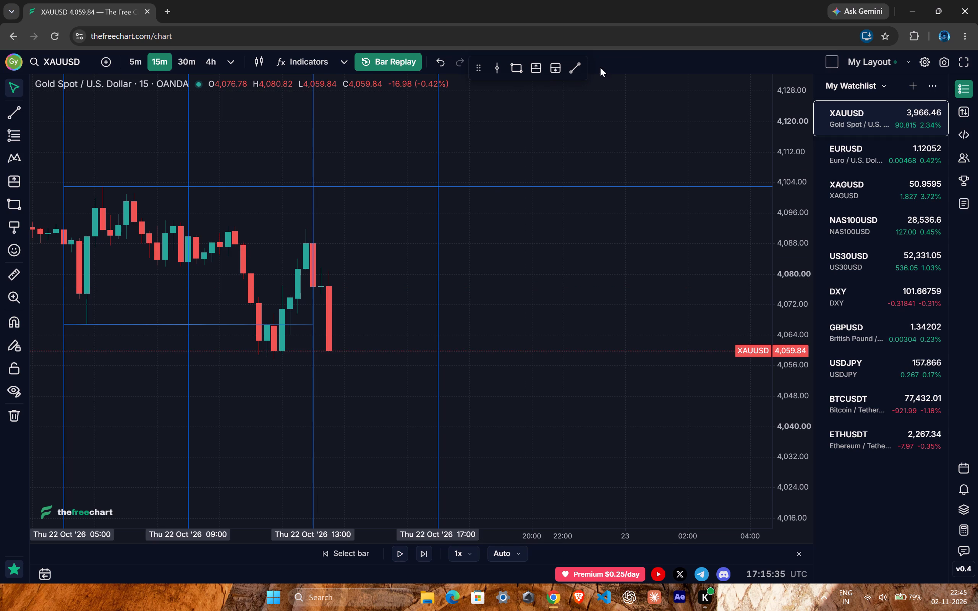
Draw a horizontal trend line from the 11:45 candle's low at about 4,057, extending to about 14:30.
{"action": "left_click", "coordinate": [572, 70]}
{"action": "left_click", "coordinate": [274, 375], "text": "ctrl"}
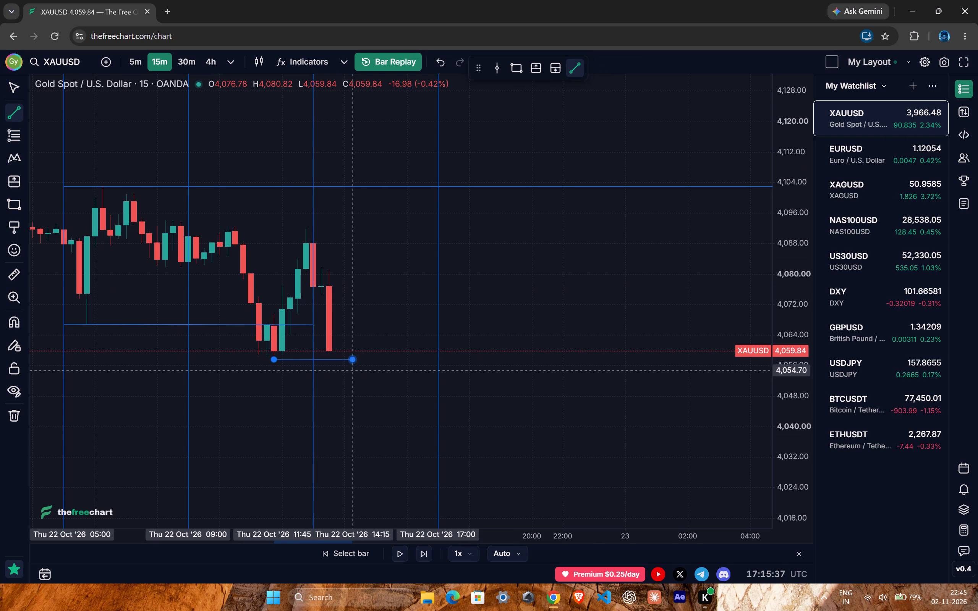
{"action": "left_click", "coordinate": [358, 359], "text": "shift"}
{"action": "left_click", "coordinate": [405, 274]}
Play the 15m replay forward in short bursts and pause it after the 22 October 14:45 candle.
{"action": "left_click_drag", "start_coordinate": [816, 429], "coordinate": [811, 391]}
{"action": "left_click_drag", "start_coordinate": [790, 407], "coordinate": [789, 341]}
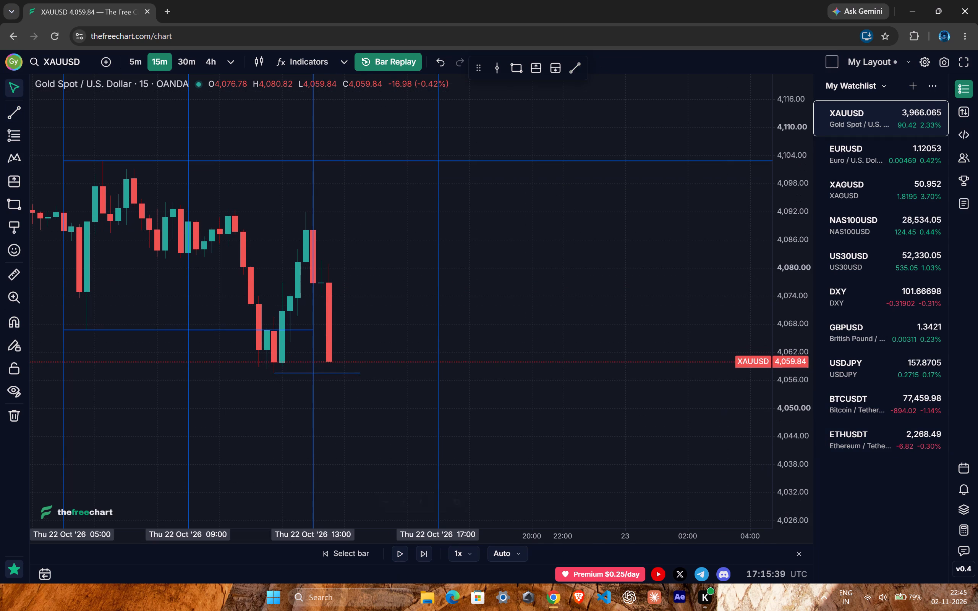
{"action": "left_click", "coordinate": [394, 553]}
{"action": "left_click", "coordinate": [398, 555]}
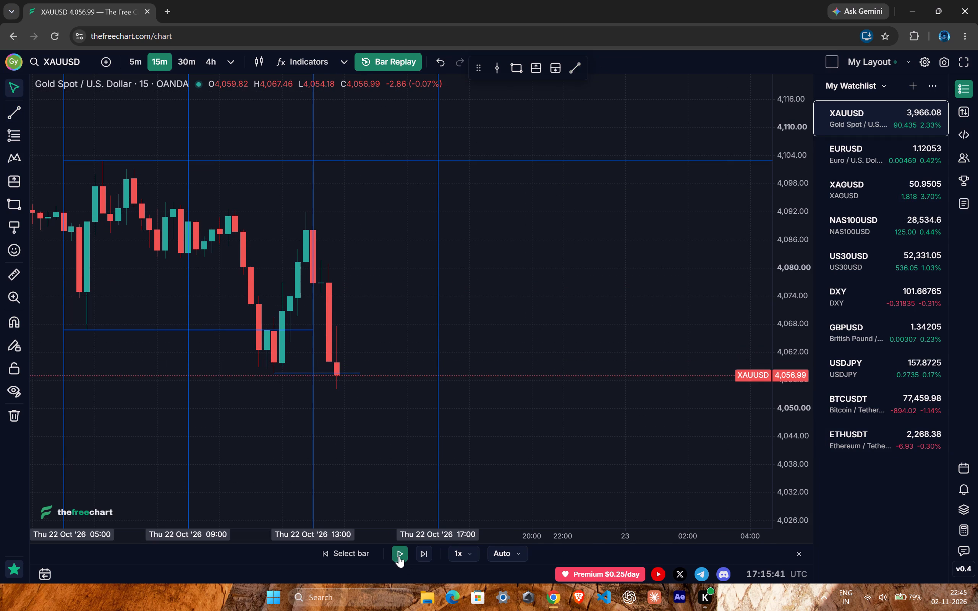
{"action": "left_click", "coordinate": [399, 556]}
{"action": "left_click", "coordinate": [399, 556]}
{"action": "left_click", "coordinate": [399, 556]}
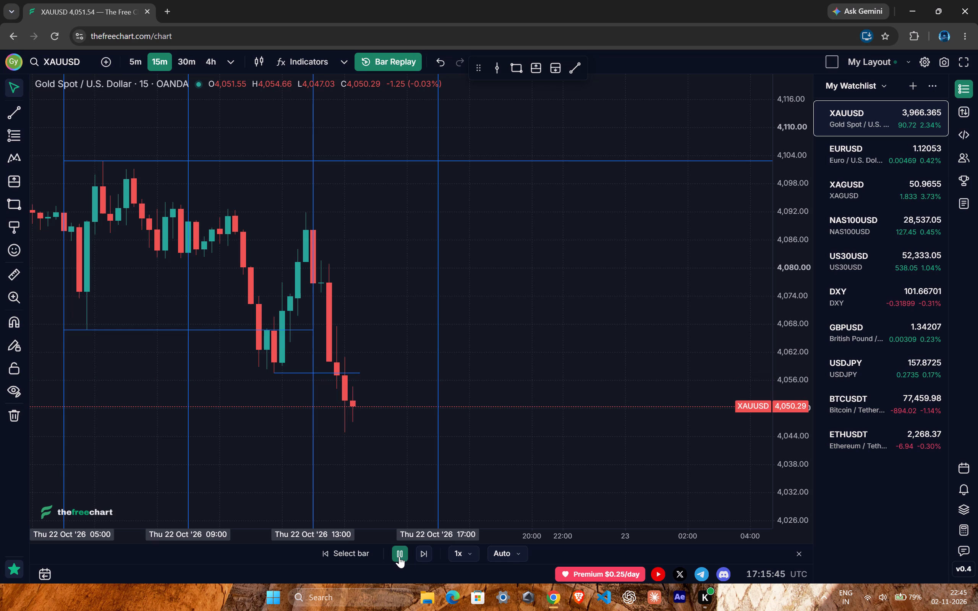
{"action": "left_click", "coordinate": [399, 556]}
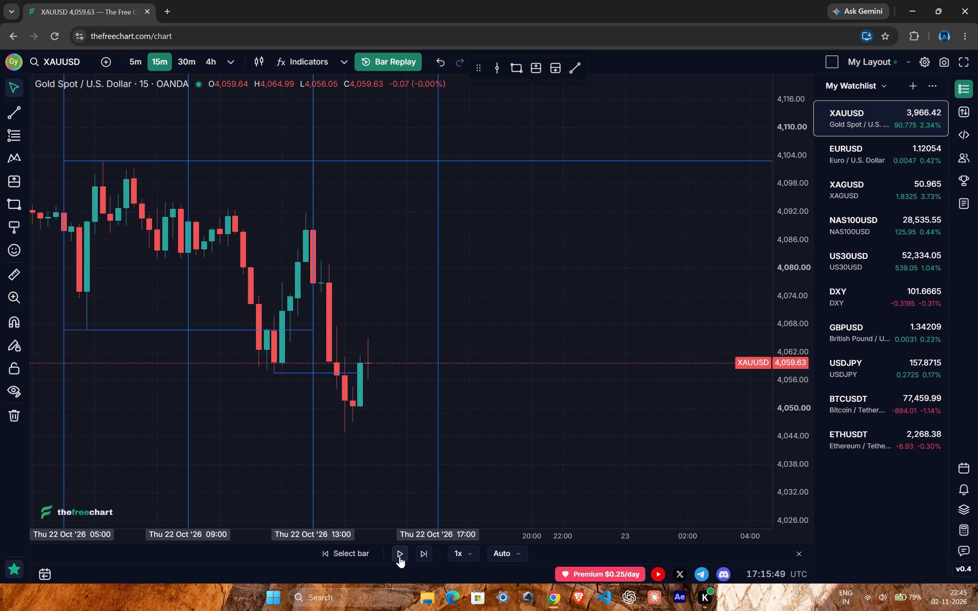
{"action": "left_click", "coordinate": [400, 556]}
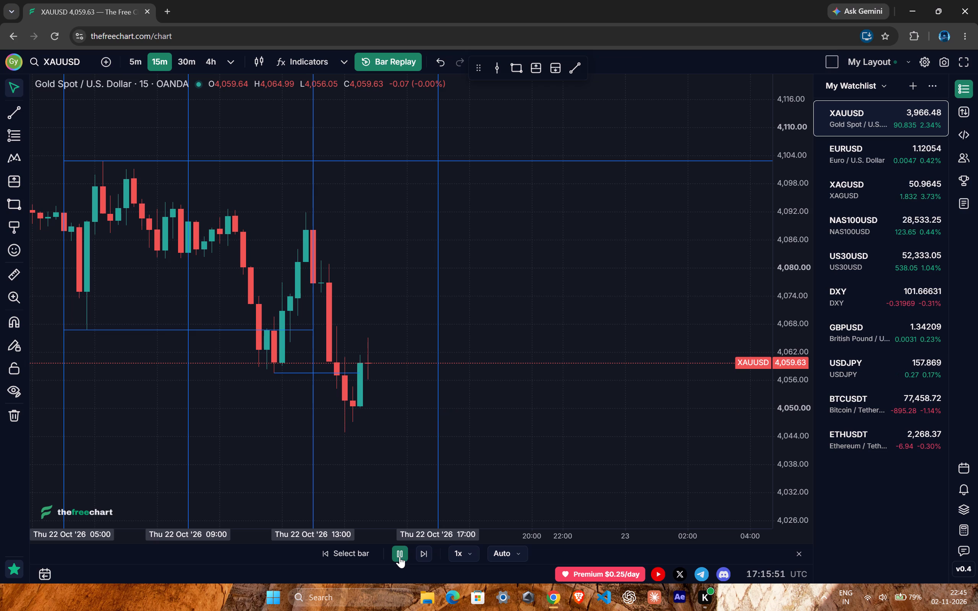
{"action": "left_click", "coordinate": [400, 556]}
{"action": "left_click", "coordinate": [536, 470]}
Draw a rectangle from 22 October 13:00 to 19:15, spanning about 4,068 to 4,081.
{"action": "left_click_drag", "start_coordinate": [798, 429], "coordinate": [779, 331]}
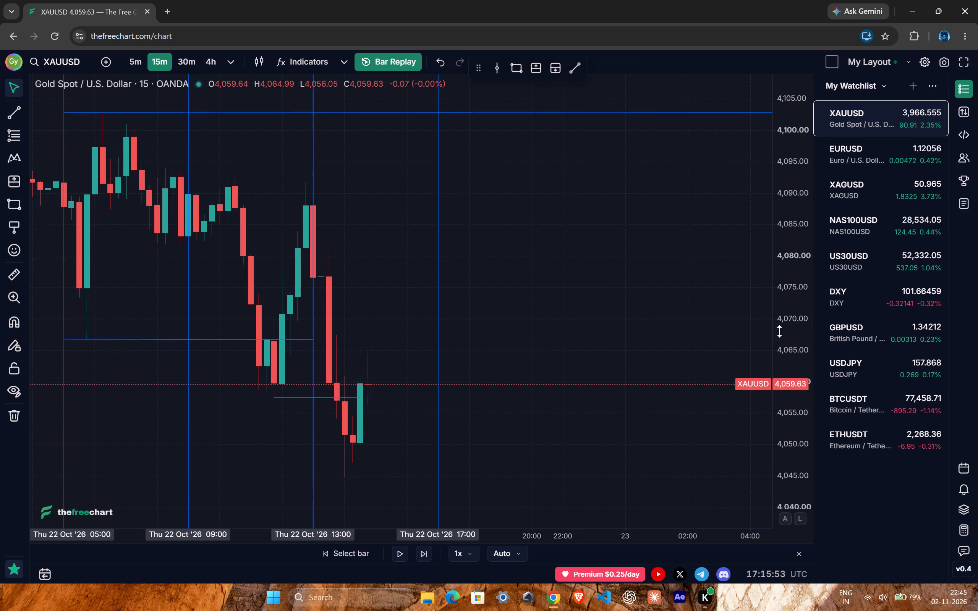
{"action": "left_click_drag", "start_coordinate": [779, 331], "coordinate": [789, 331]}
{"action": "left_click", "coordinate": [515, 64]}
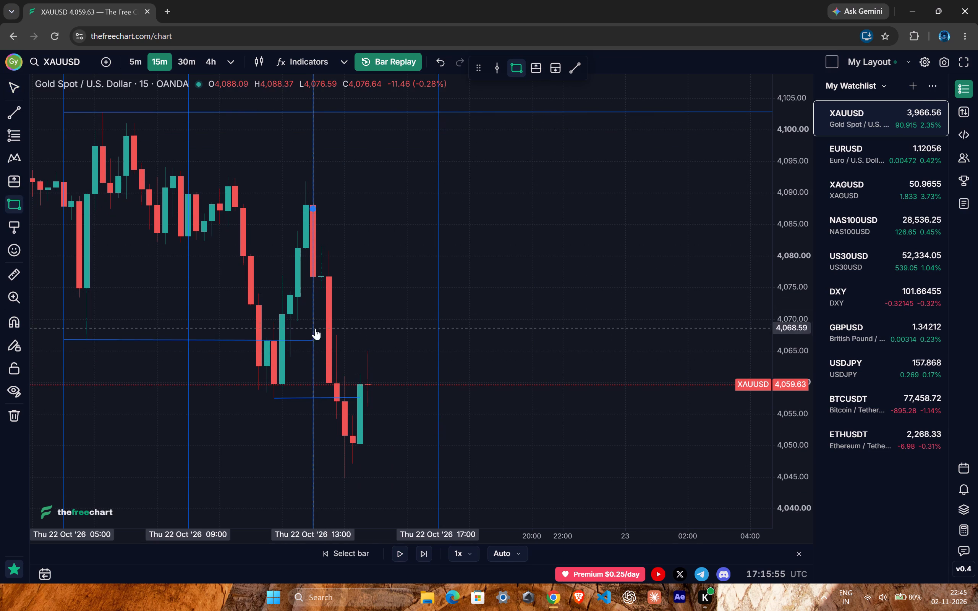
{"action": "left_click", "coordinate": [310, 333]}
{"action": "left_click", "coordinate": [510, 246]}
{"action": "left_click", "coordinate": [594, 338]}
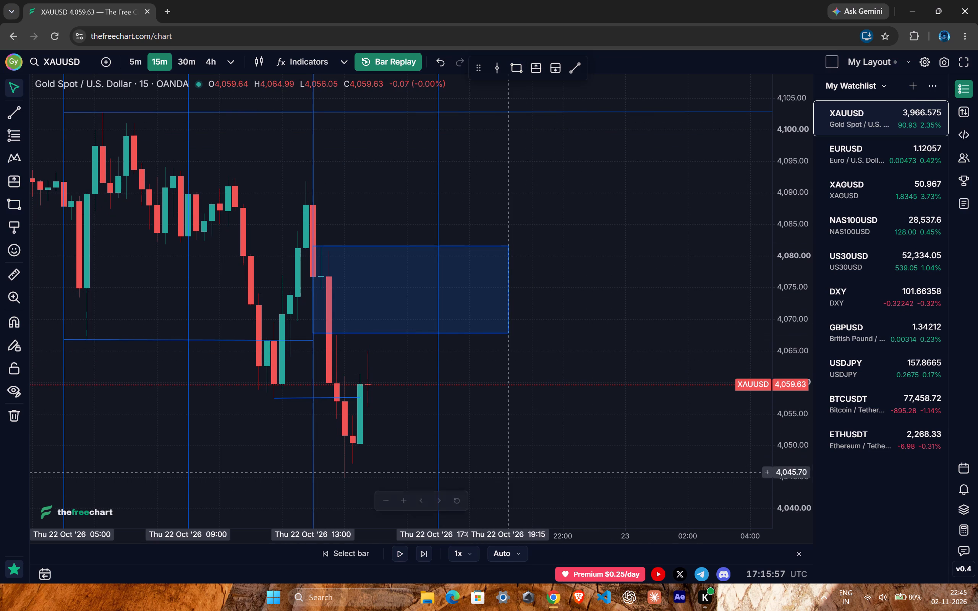
Set the replay speed to 3x and play forward through the 22 October 16:45 candle.
{"action": "left_click", "coordinate": [459, 552]}
{"action": "left_click", "coordinate": [462, 422]}
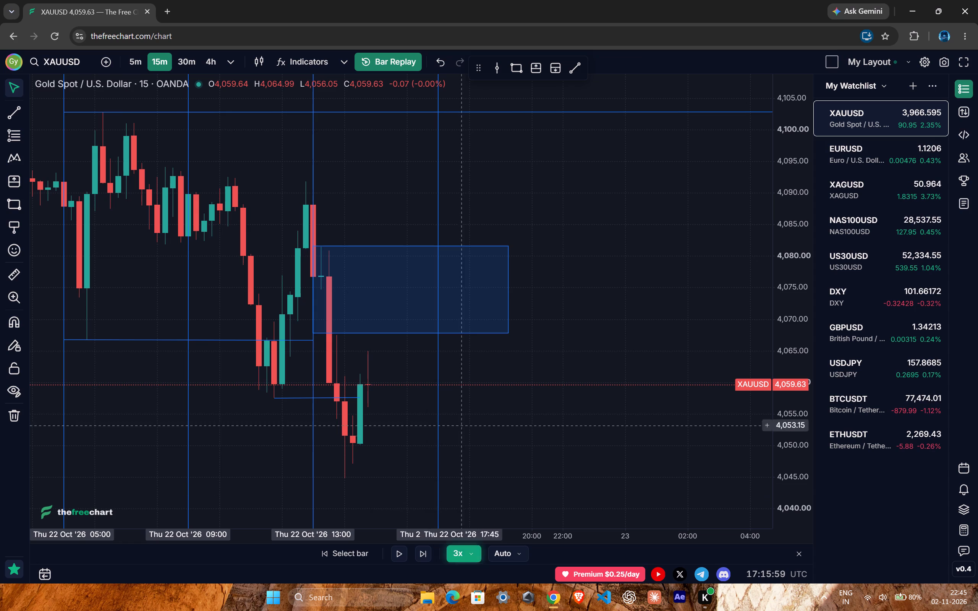
{"action": "left_click", "coordinate": [400, 553]}
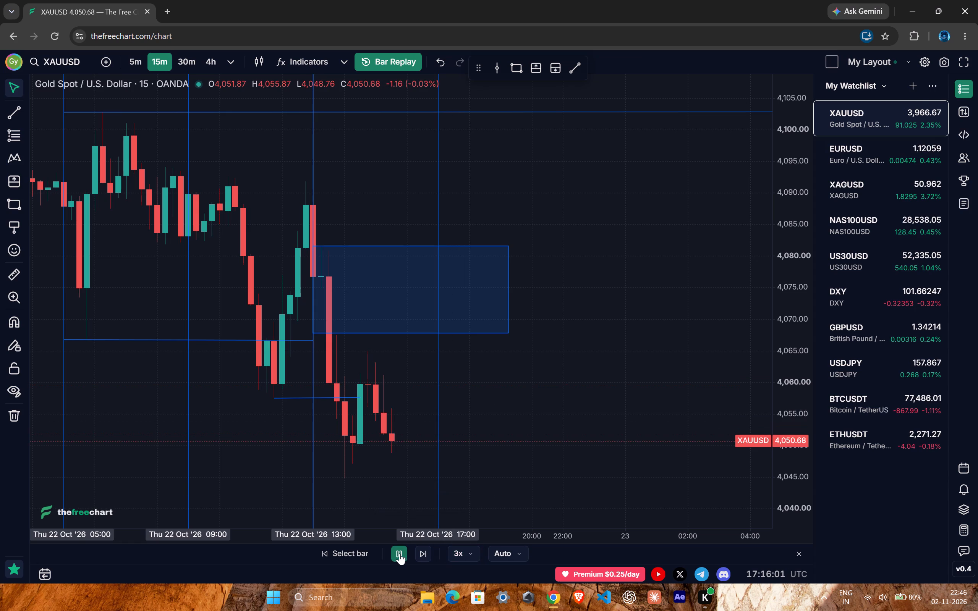
{"action": "left_click", "coordinate": [400, 553]}
Switch to the 4h timeframe and examine the 22 October 13:00 candle against the marked levels.
{"action": "left_click_drag", "start_coordinate": [553, 408], "coordinate": [555, 330]}
{"action": "left_click_drag", "start_coordinate": [797, 247], "coordinate": [792, 379]}
{"action": "left_click_drag", "start_coordinate": [612, 398], "coordinate": [587, 368]}
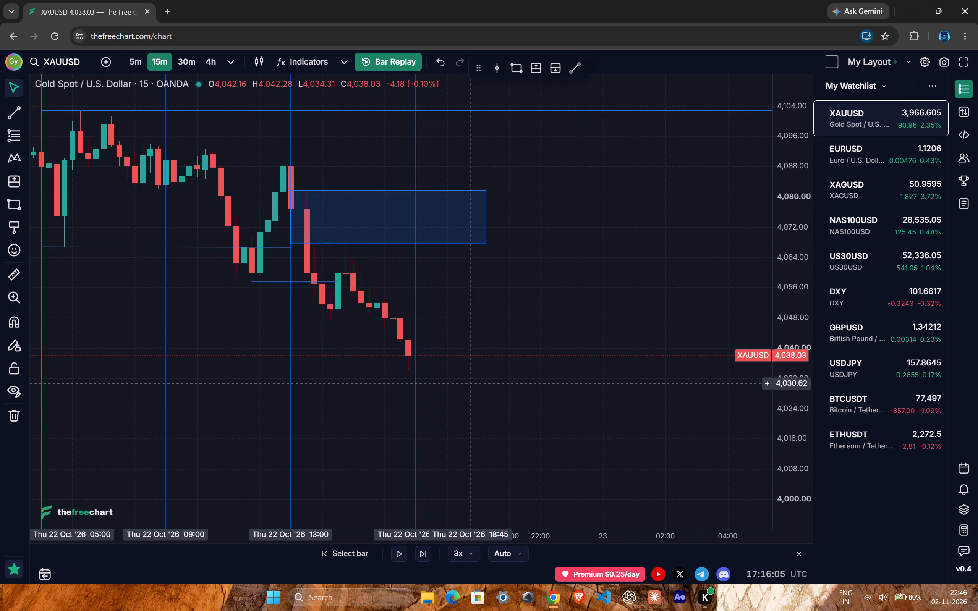
{"action": "scroll", "coordinate": [455, 383], "scroll_direction": "down", "scroll_amount": 3, "text": "ctrl"}
{"action": "left_click_drag", "start_coordinate": [797, 413], "coordinate": [790, 370]}
{"action": "left_click_drag", "start_coordinate": [547, 301], "coordinate": [523, 358]}
{"action": "left_click_drag", "start_coordinate": [792, 239], "coordinate": [781, 367]}
{"action": "left_click_drag", "start_coordinate": [542, 343], "coordinate": [501, 321]}
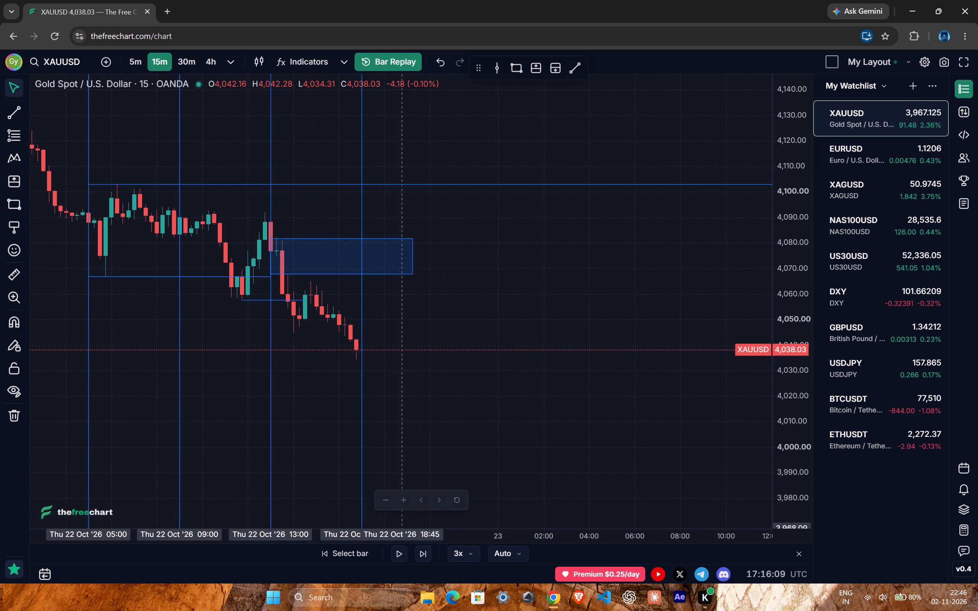
{"action": "key", "text": "4"}
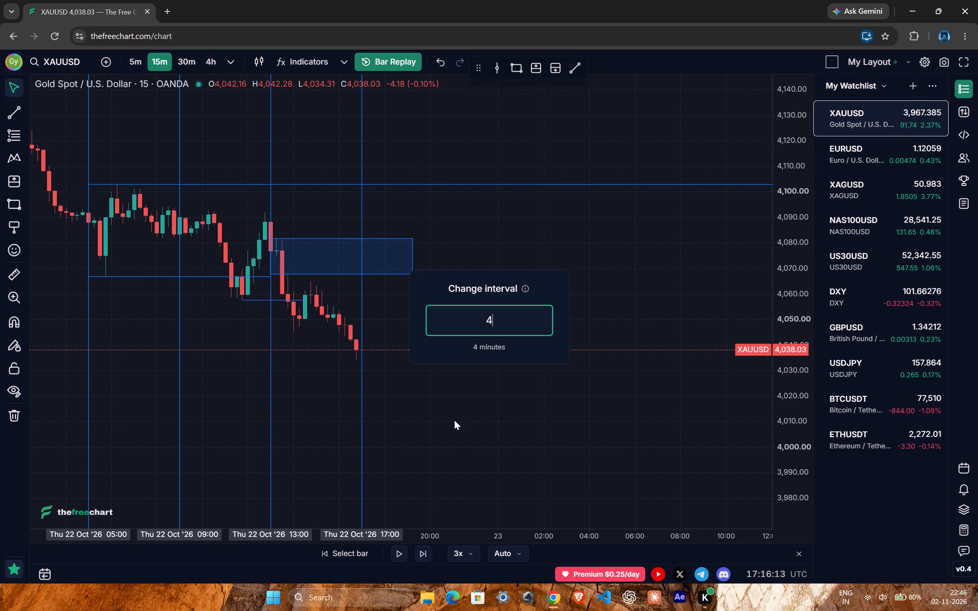
{"action": "key", "text": "h"}
{"action": "key", "text": "Return"}
{"action": "left_click", "coordinate": [505, 381]}
{"action": "scroll", "coordinate": [466, 385], "scroll_direction": "up", "scroll_amount": 9, "text": "ctrl"}
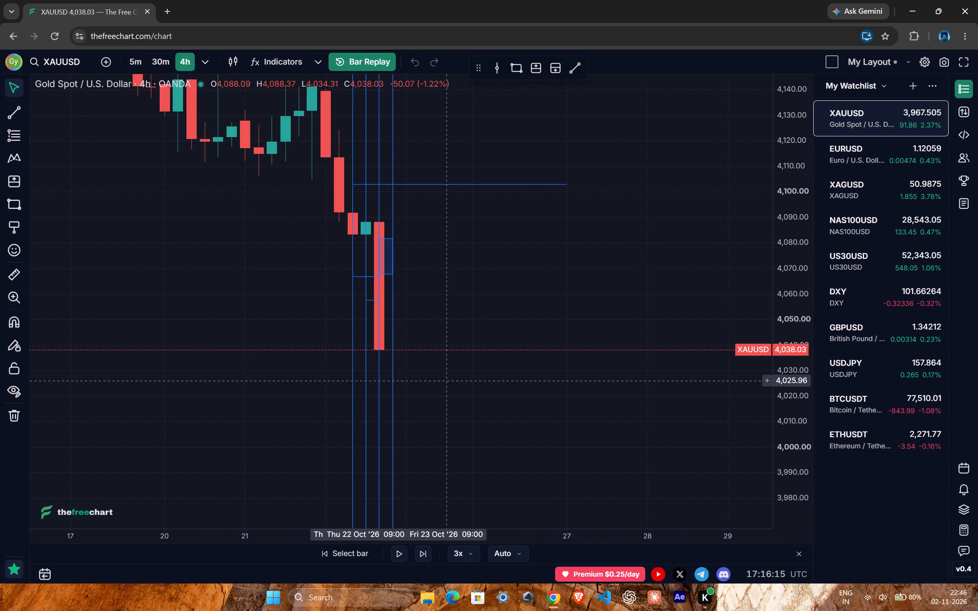
{"action": "scroll", "coordinate": [446, 381], "scroll_direction": "up", "scroll_amount": 4, "text": "ctrl"}
{"action": "scroll", "coordinate": [392, 402], "scroll_direction": "up", "scroll_amount": 1, "text": "ctrl"}
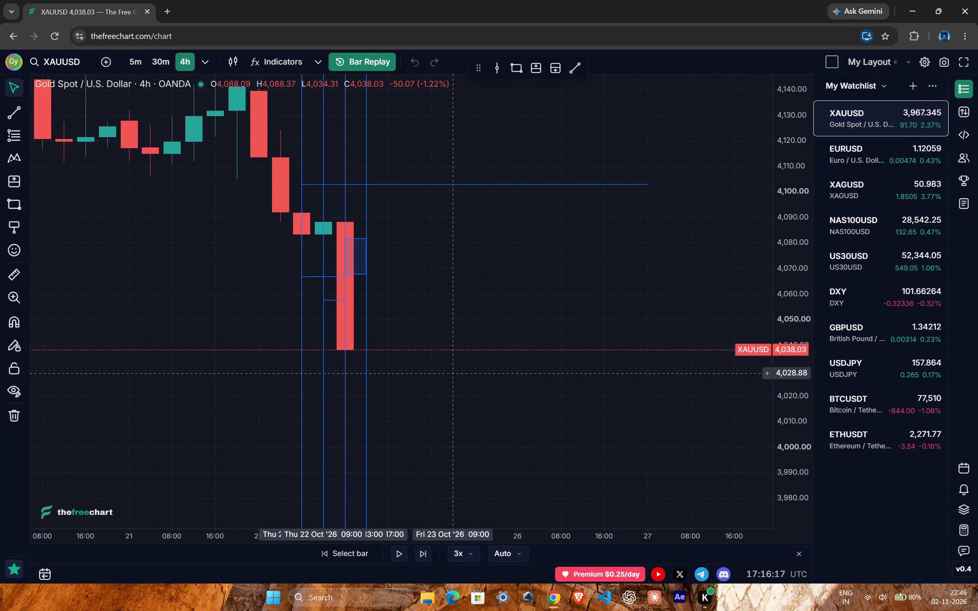
Return to the 15m timeframe and play the replay forward through the 22 October 17:30 candle.
{"action": "key", "text": "1"}
{"action": "key", "text": "5"}
{"action": "key", "text": "Return"}
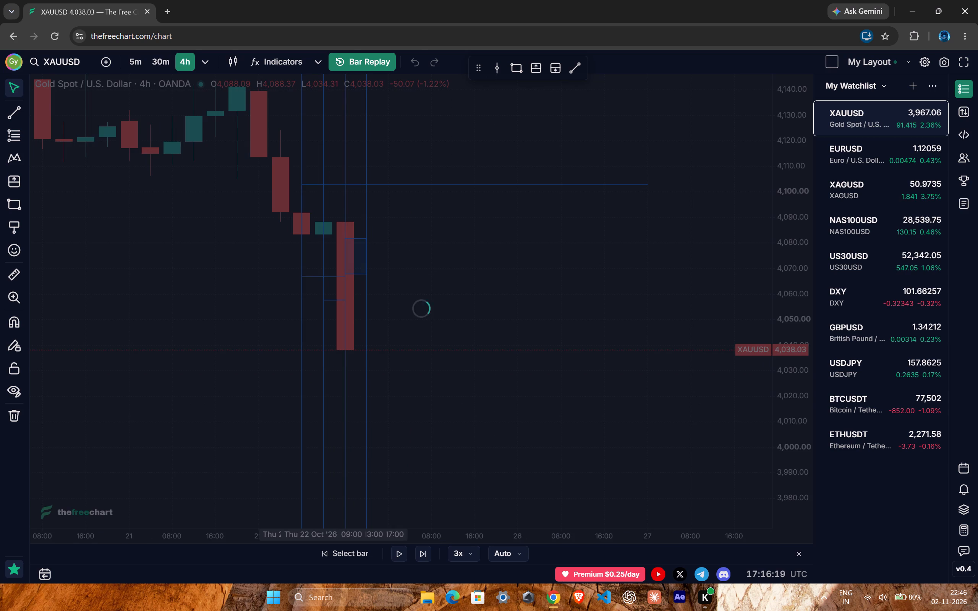
{"action": "left_click", "coordinate": [400, 552]}
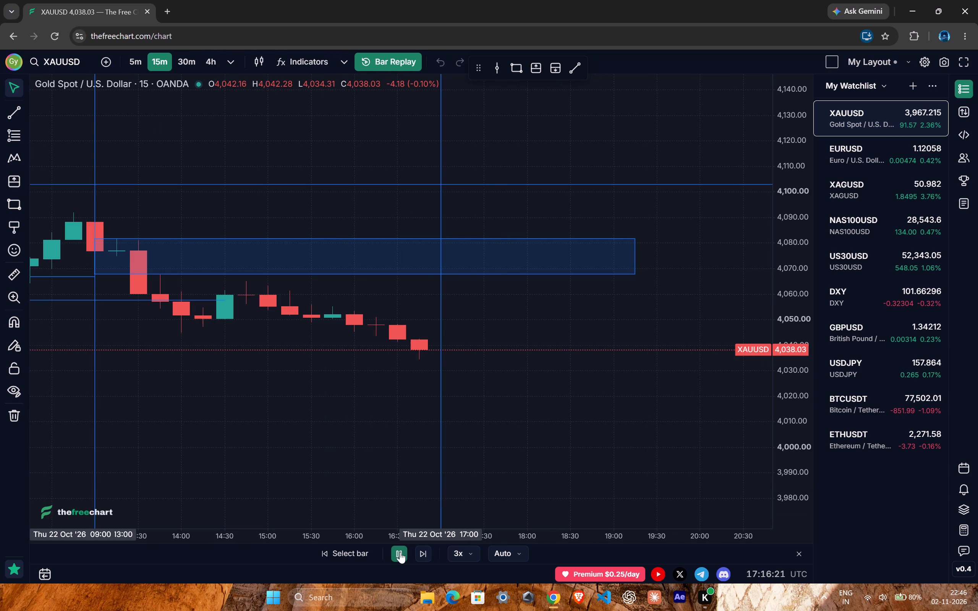
{"action": "left_click", "coordinate": [400, 552]}
{"action": "left_click", "coordinate": [518, 411]}
{"action": "scroll", "coordinate": [463, 394], "scroll_direction": "down", "scroll_amount": 14, "text": "ctrl"}
{"action": "left_click", "coordinate": [628, 376]}
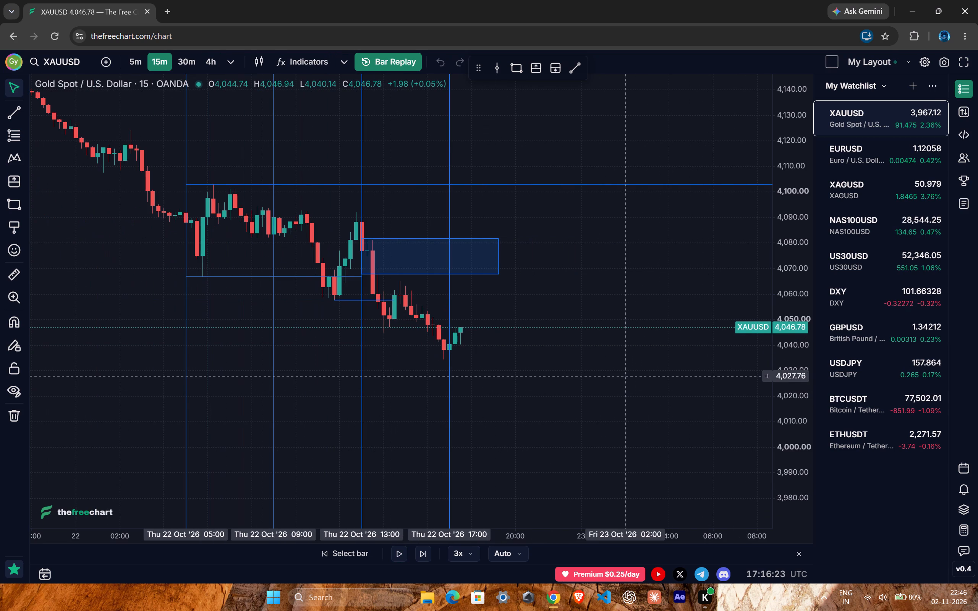
{"action": "left_click_drag", "start_coordinate": [798, 423], "coordinate": [798, 330]}
{"action": "left_click", "coordinate": [583, 416]}
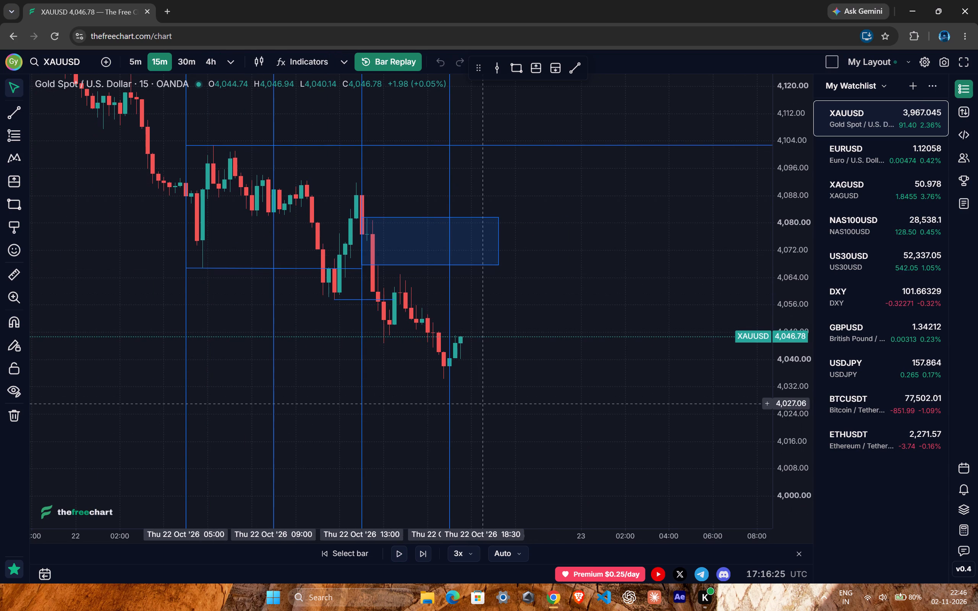
Switch the replay chart to the 4h timeframe and frame the marked 22 October candles.
{"action": "key", "text": "1"}
{"action": "key", "text": "BackSpace"}
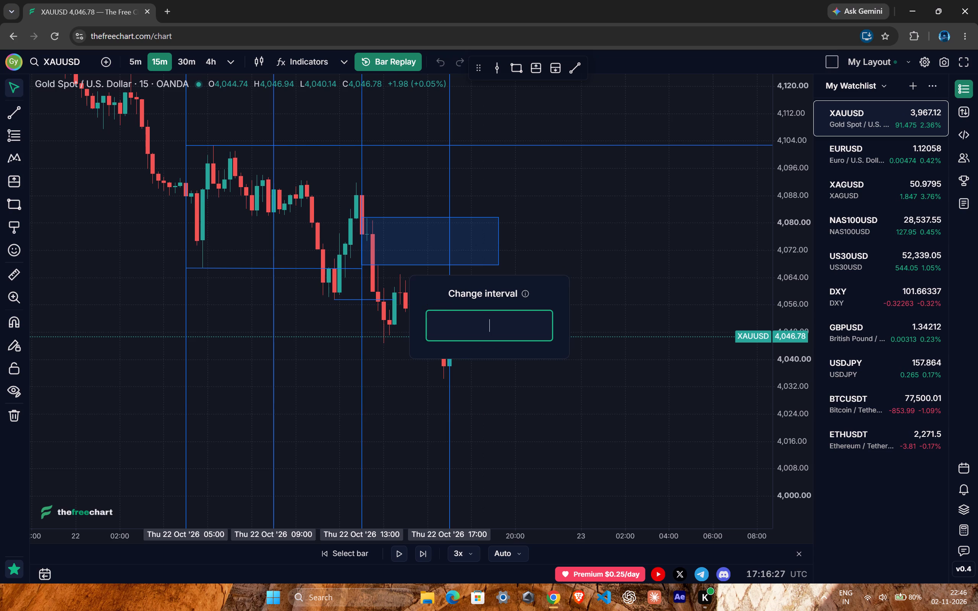
{"action": "type", "text": "4h"}
{"action": "key", "text": "Return"}
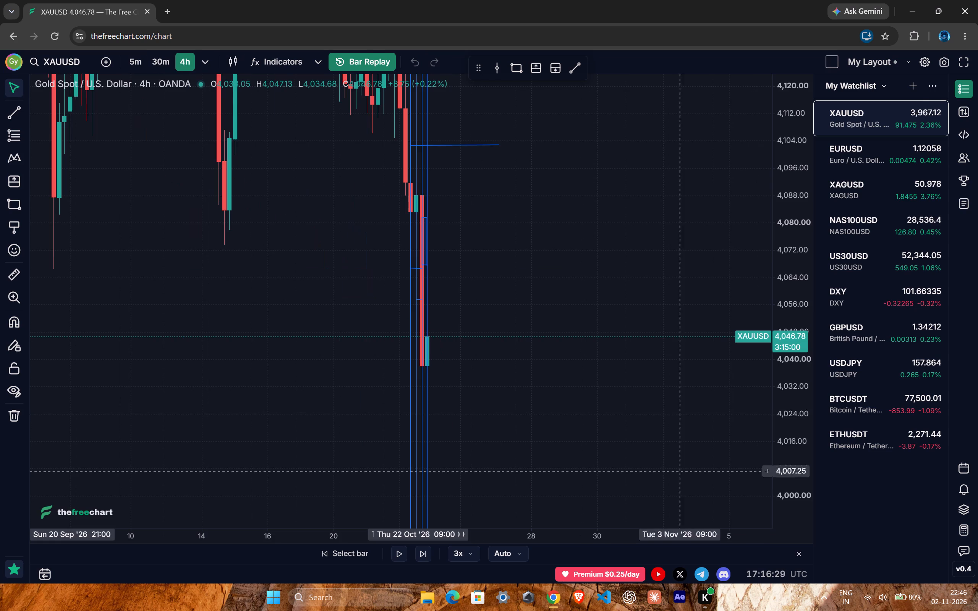
{"action": "left_click_drag", "start_coordinate": [797, 300], "coordinate": [743, 460]}
{"action": "scroll", "coordinate": [457, 404], "scroll_direction": "up", "scroll_amount": 14, "text": "ctrl"}
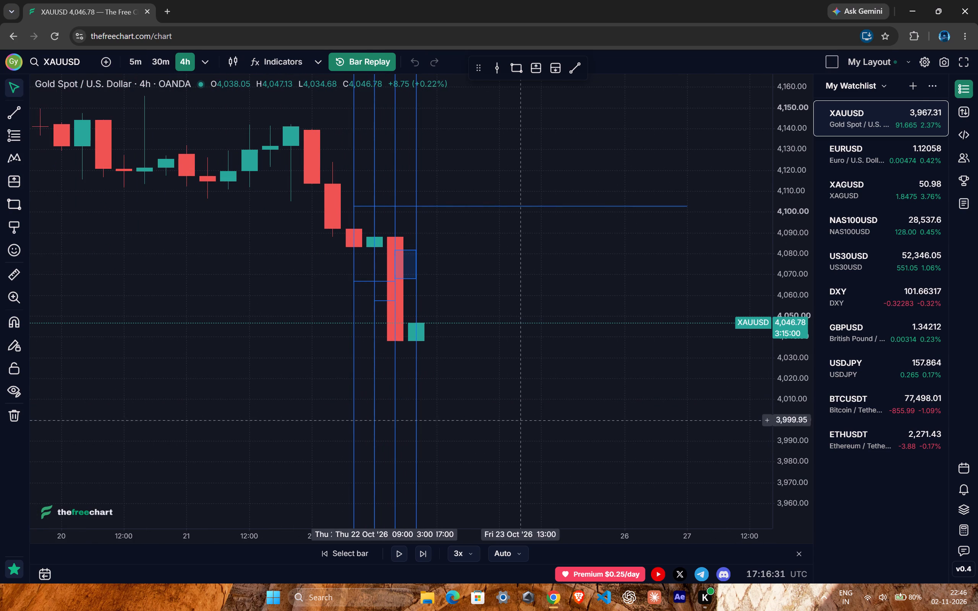
{"action": "left_click", "coordinate": [524, 418]}
{"action": "left_click_drag", "start_coordinate": [497, 418], "coordinate": [475, 380]}
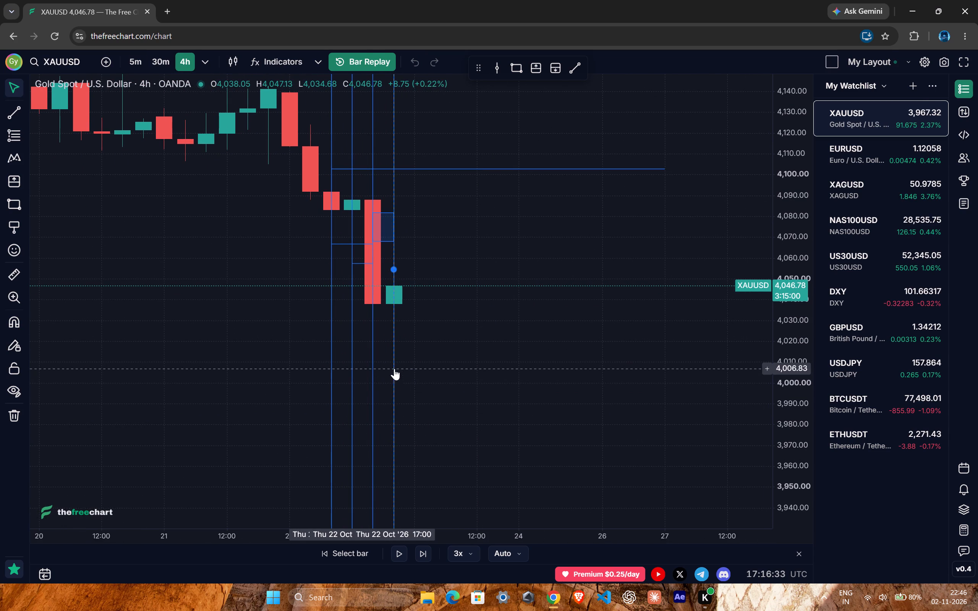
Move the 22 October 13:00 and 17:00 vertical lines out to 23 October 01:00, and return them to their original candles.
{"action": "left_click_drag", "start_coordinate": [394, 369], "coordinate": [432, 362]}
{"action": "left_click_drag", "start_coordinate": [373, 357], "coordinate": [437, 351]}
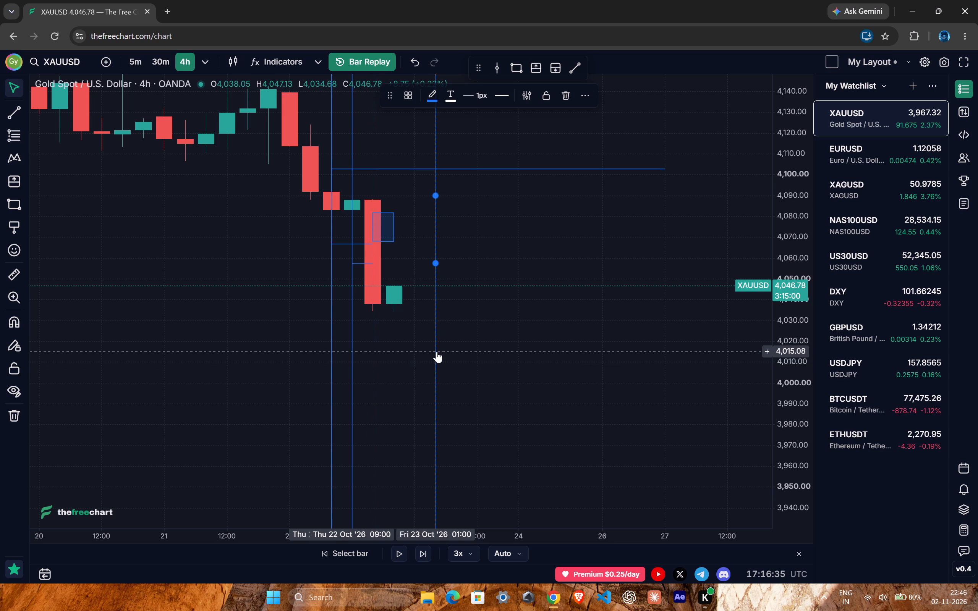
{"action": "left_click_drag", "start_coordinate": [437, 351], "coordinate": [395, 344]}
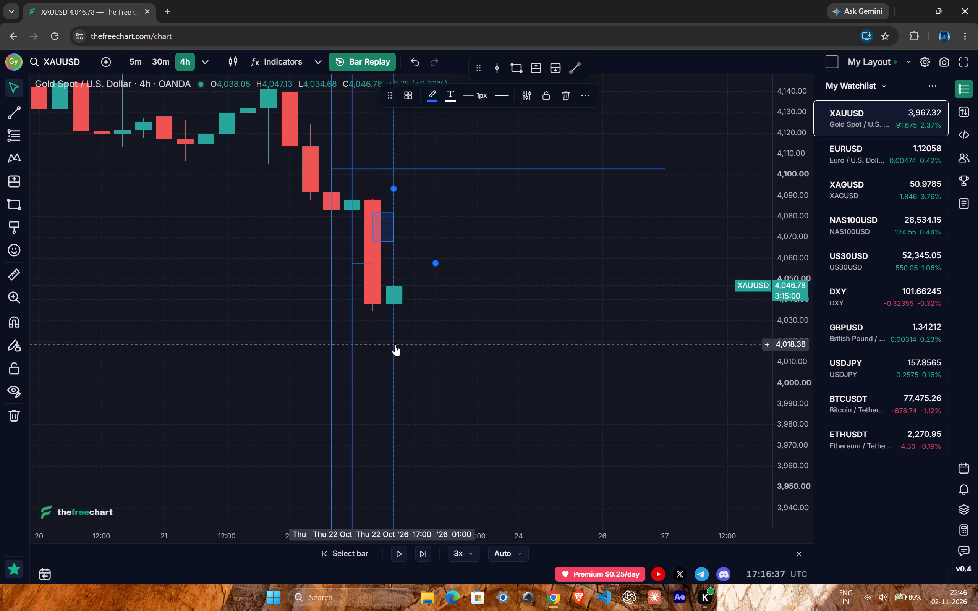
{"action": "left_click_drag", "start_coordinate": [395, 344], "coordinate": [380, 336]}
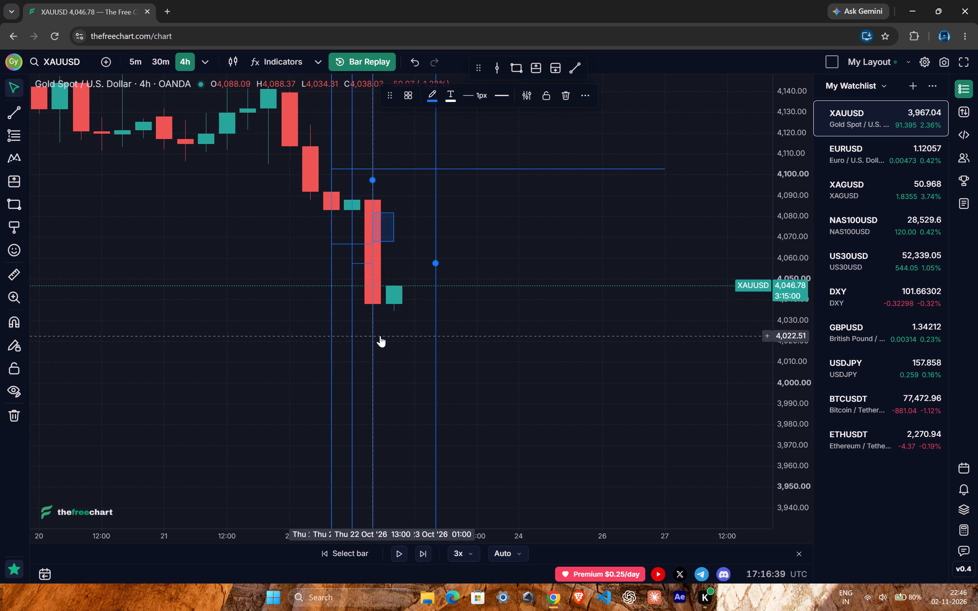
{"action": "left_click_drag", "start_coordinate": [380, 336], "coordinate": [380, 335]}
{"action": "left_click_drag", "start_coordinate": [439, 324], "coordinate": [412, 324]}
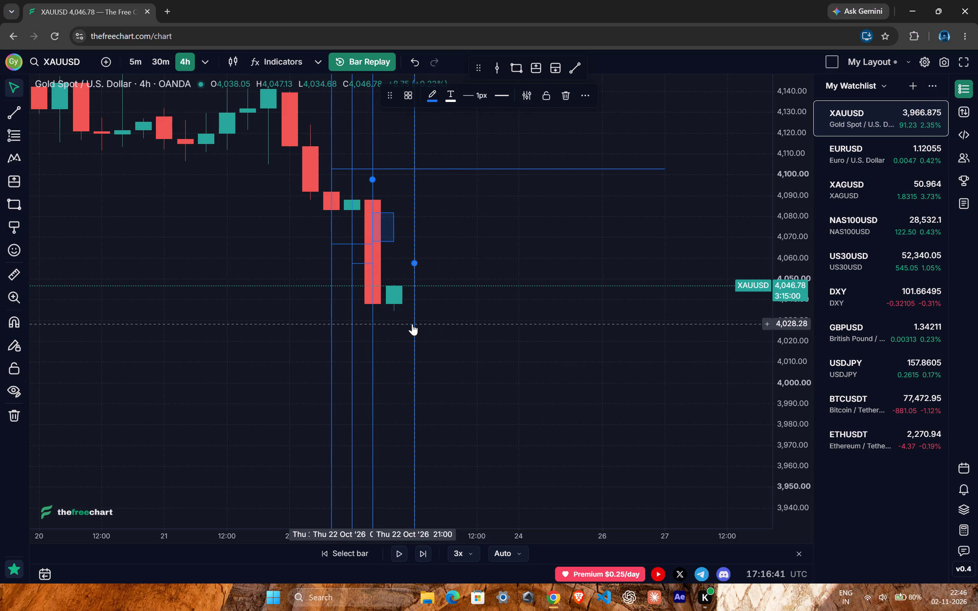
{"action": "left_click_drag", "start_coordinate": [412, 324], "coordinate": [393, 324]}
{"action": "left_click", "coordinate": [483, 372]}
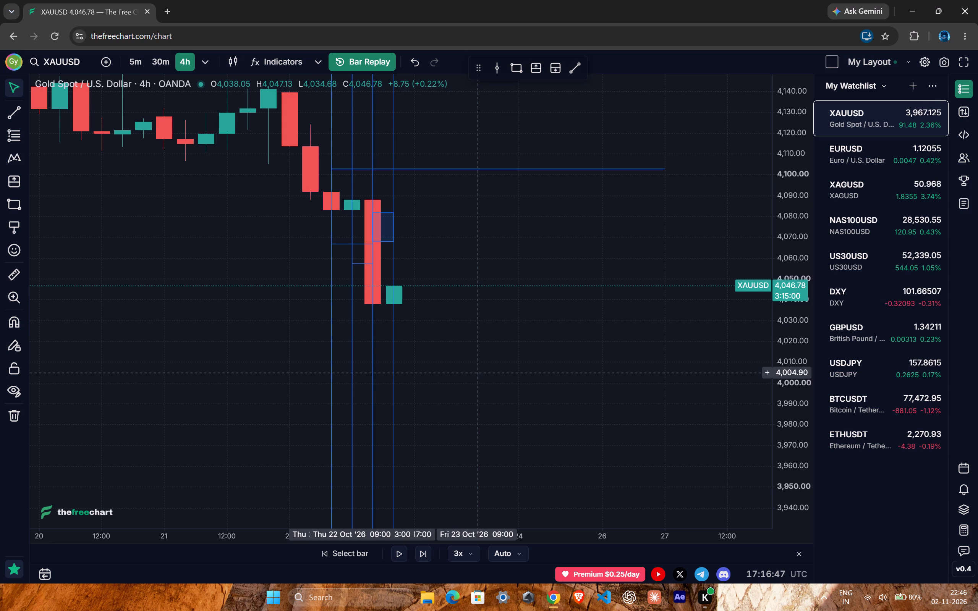
Delete the long horizontal level line that starts at the 22 October 05:00 candle.
{"action": "left_click_drag", "start_coordinate": [792, 168], "coordinate": [793, 419]}
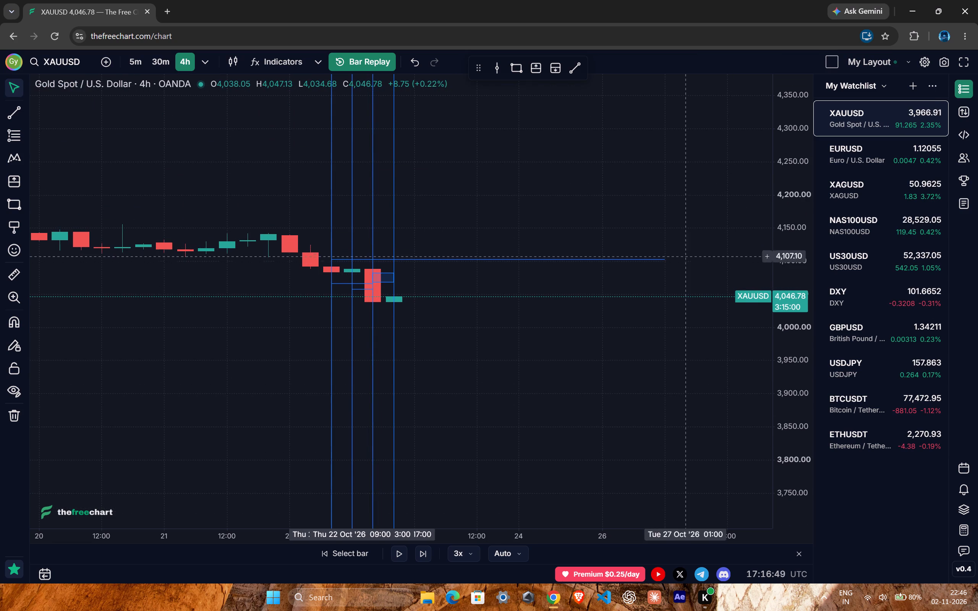
{"action": "left_click_drag", "start_coordinate": [803, 301], "coordinate": [760, 71]}
{"action": "left_click_drag", "start_coordinate": [795, 157], "coordinate": [791, 158]}
{"action": "left_click_drag", "start_coordinate": [790, 178], "coordinate": [798, 272]}
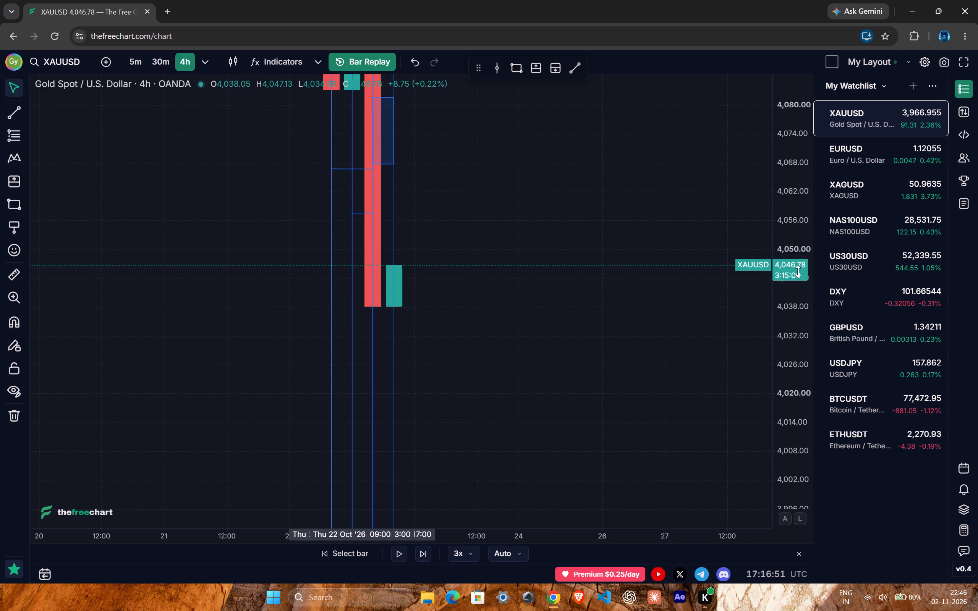
{"action": "left_click_drag", "start_coordinate": [798, 272], "coordinate": [781, 460]}
{"action": "left_click", "coordinate": [476, 149]}
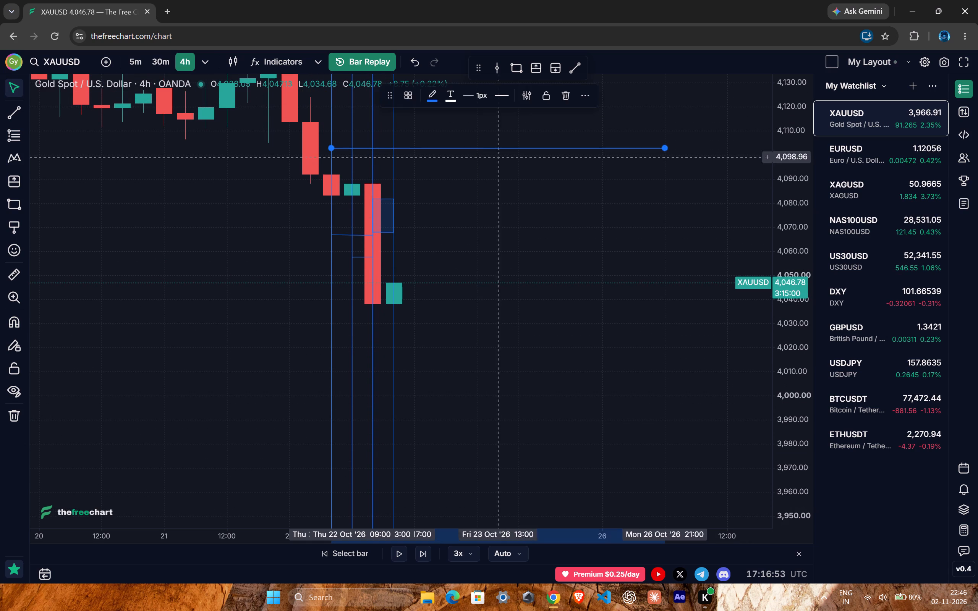
{"action": "left_click", "coordinate": [565, 96]}
Shift the 22 October 05:00 and 09:00 vertical lines back to 01:00 and 05:00, and delete the rectangle on the 13:00 candle.
{"action": "left_click_drag", "start_coordinate": [331, 203], "coordinate": [302, 211]}
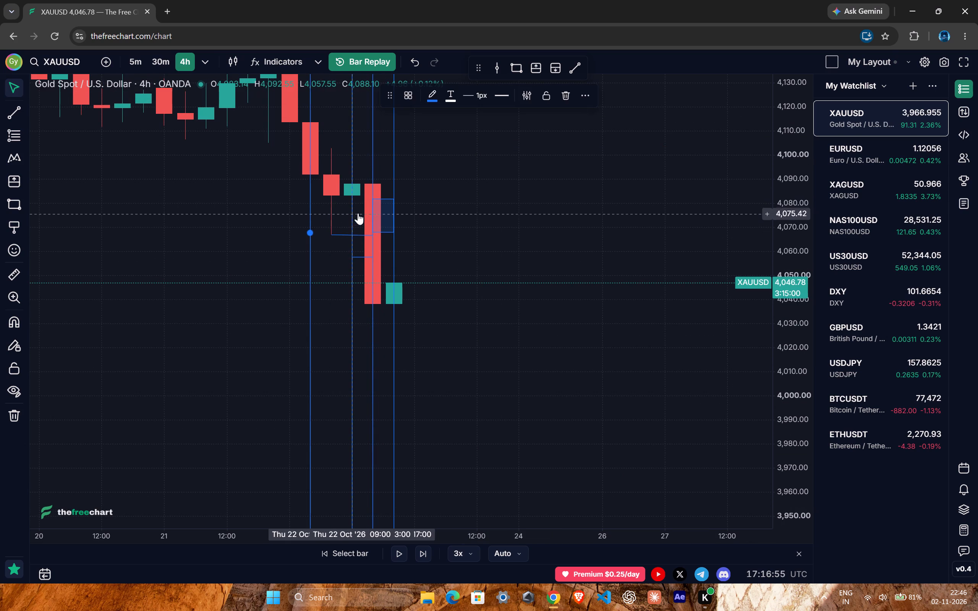
{"action": "left_click_drag", "start_coordinate": [352, 213], "coordinate": [330, 217]}
{"action": "left_click_drag", "start_coordinate": [369, 217], "coordinate": [505, 219]}
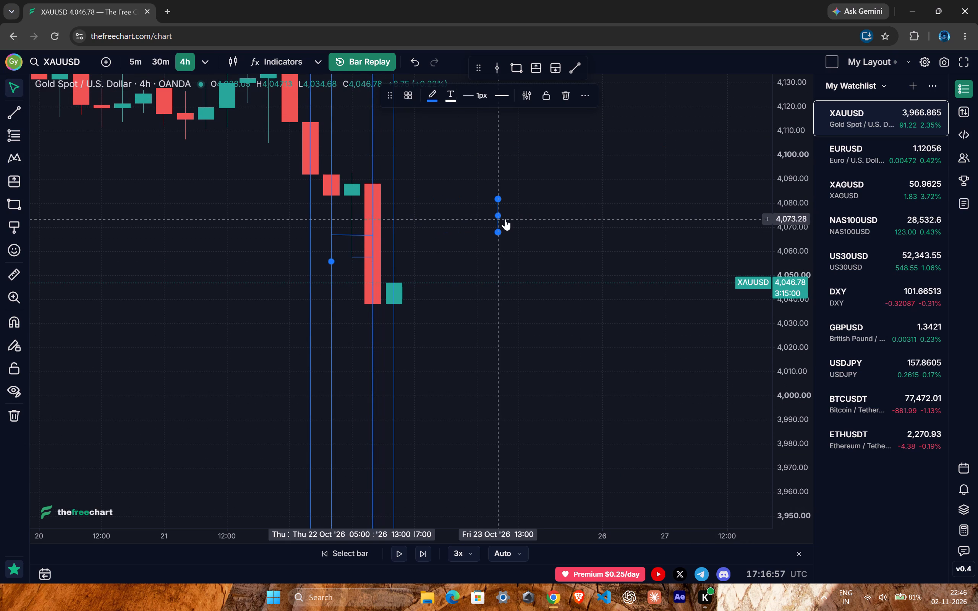
{"action": "left_click_drag", "start_coordinate": [505, 219], "coordinate": [504, 218]}
{"action": "left_click", "coordinate": [585, 98]}
Move the 13:00 vertical line to 23 October 09:00 and delete the two short level lines together with the 05:00 vertical line.
{"action": "left_click_drag", "start_coordinate": [371, 200], "coordinate": [433, 200]}
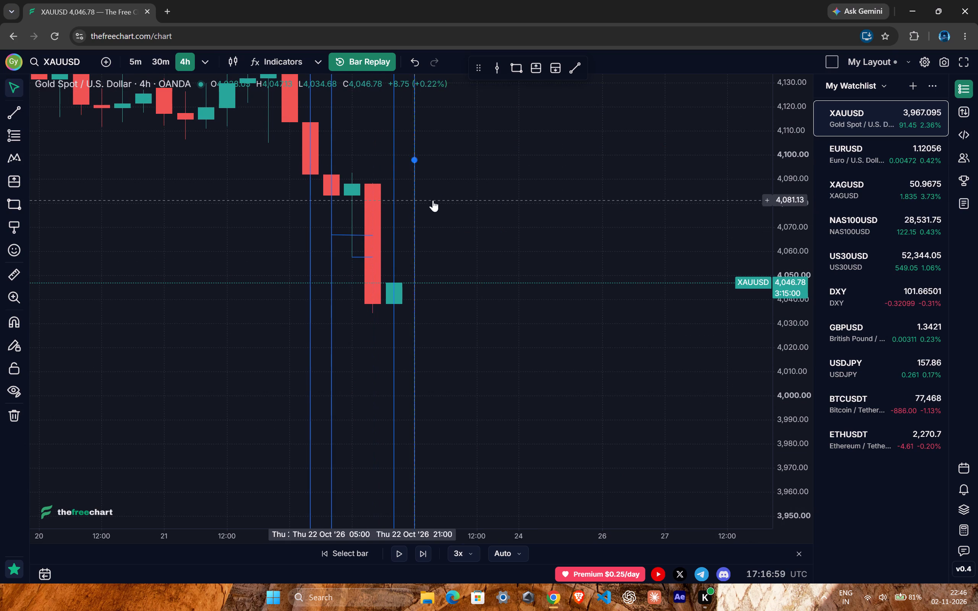
{"action": "left_click_drag", "start_coordinate": [433, 200], "coordinate": [478, 201]}
{"action": "left_click_drag", "start_coordinate": [361, 266], "coordinate": [330, 225], "text": "ctrl"}
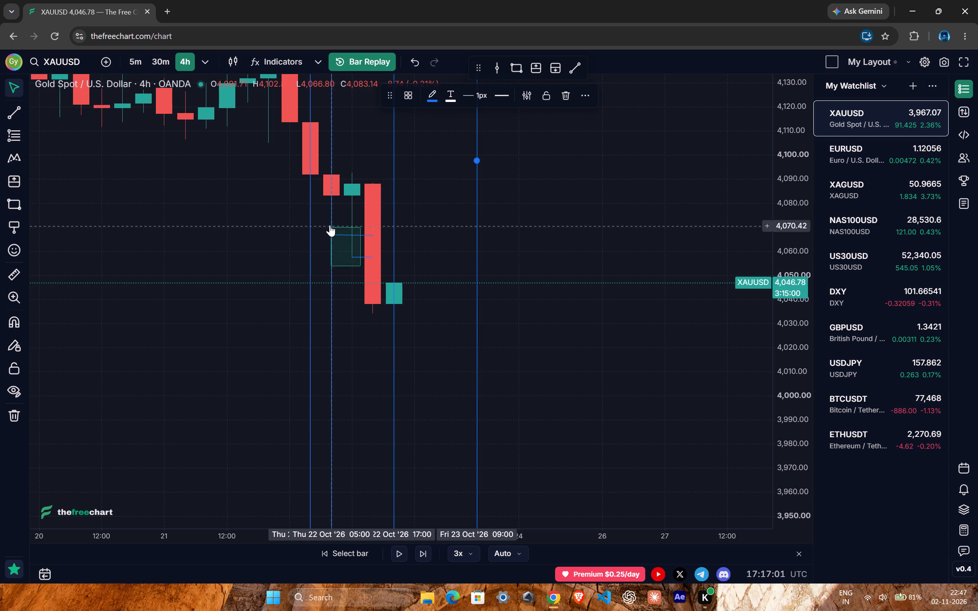
{"action": "left_click_drag", "start_coordinate": [330, 225], "coordinate": [329, 222], "text": "ctrl"}
{"action": "key", "text": "BackSpace"}
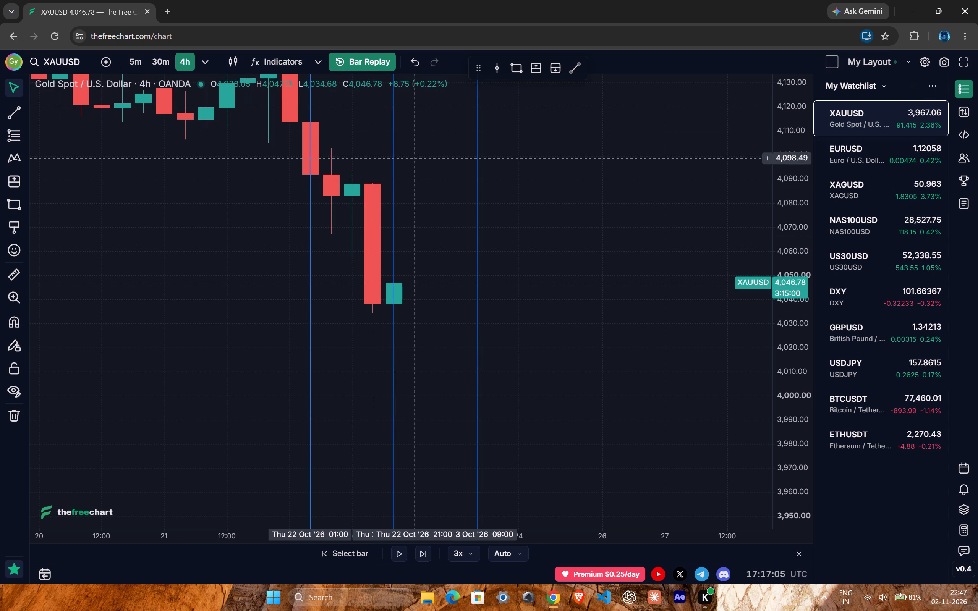
Move the 23 October 09:00 vertical line back to the 22 October 13:00 candle.
{"action": "left_click_drag", "start_coordinate": [796, 170], "coordinate": [785, 246]}
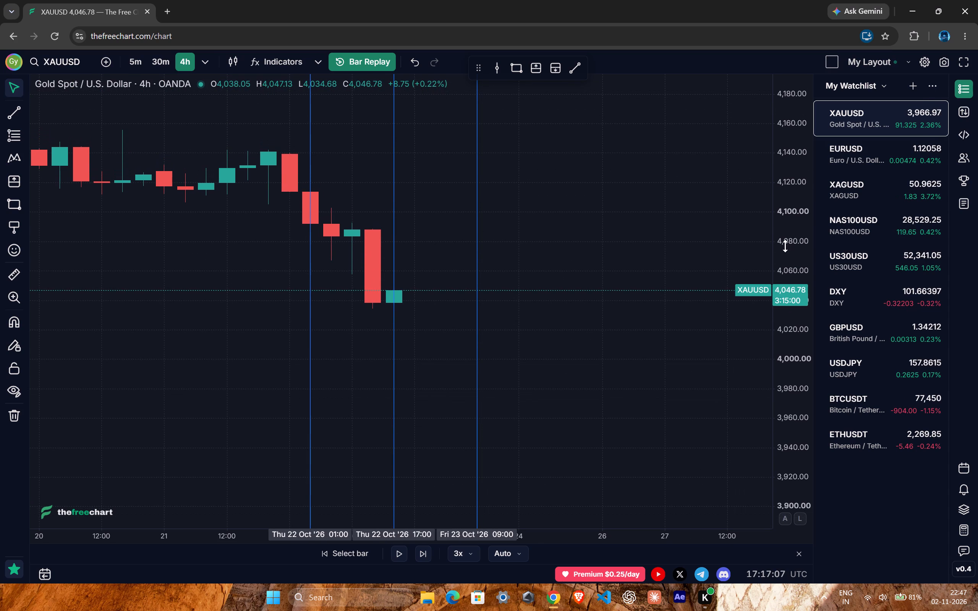
{"action": "left_click_drag", "start_coordinate": [785, 246], "coordinate": [784, 246]}
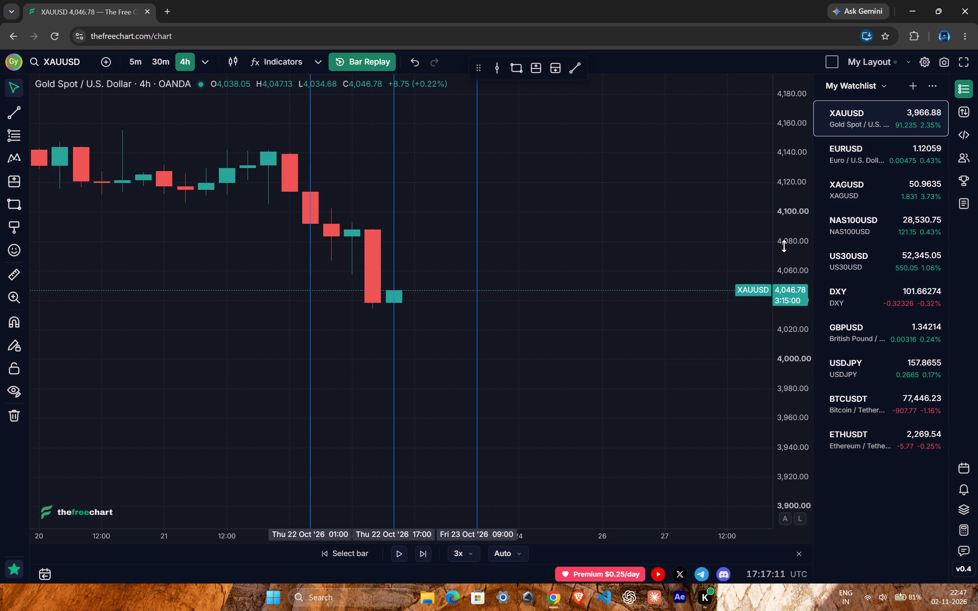
{"action": "left_click_drag", "start_coordinate": [784, 246], "coordinate": [783, 225]}
{"action": "left_click_drag", "start_coordinate": [567, 342], "coordinate": [567, 338]}
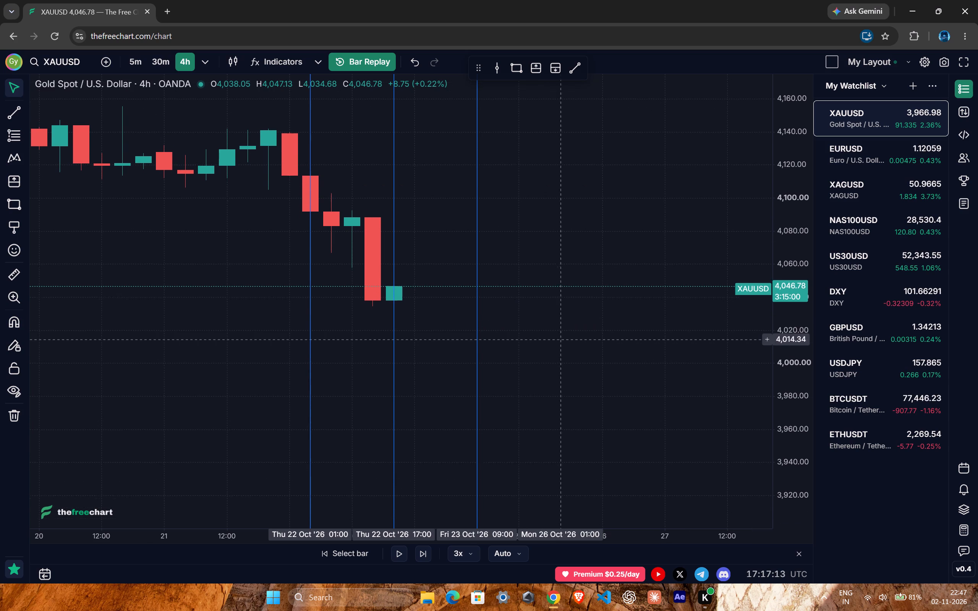
{"action": "left_click_drag", "start_coordinate": [567, 338], "coordinate": [558, 312]}
{"action": "scroll", "coordinate": [504, 289], "scroll_direction": "down", "scroll_amount": 2, "text": "ctrl"}
{"action": "left_click_drag", "start_coordinate": [603, 336], "coordinate": [603, 367]}
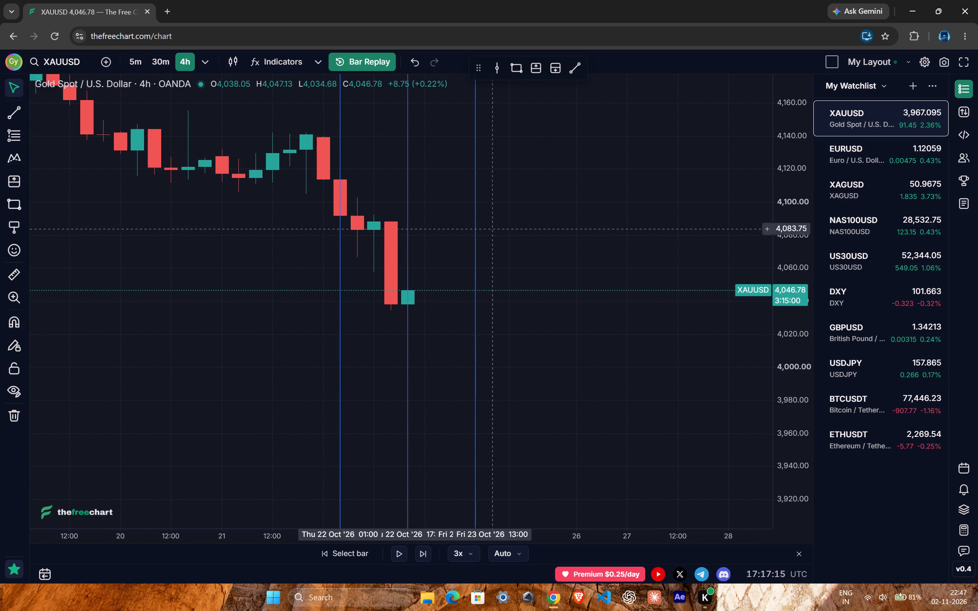
{"action": "left_click", "coordinate": [477, 237]}
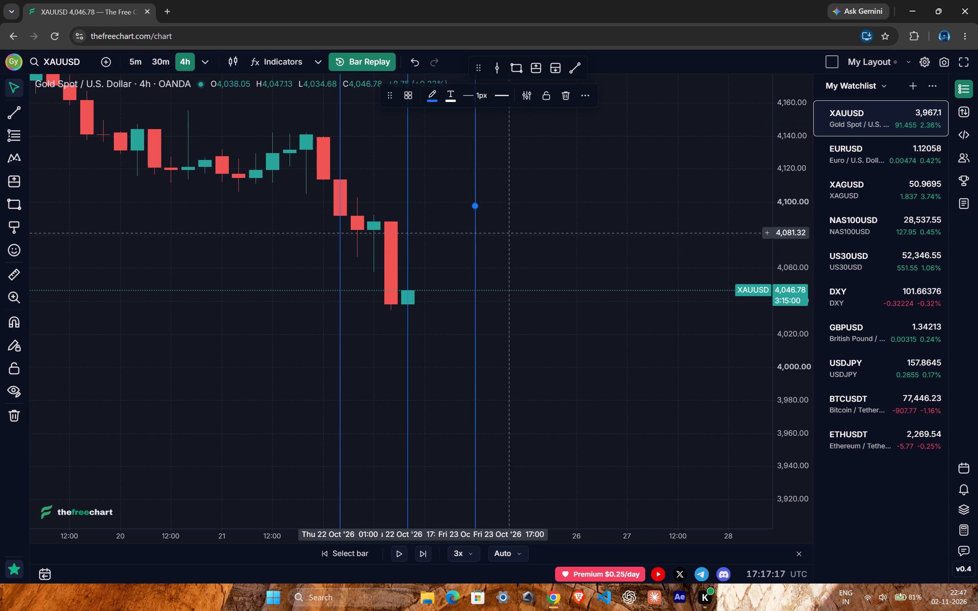
{"action": "left_click_drag", "start_coordinate": [472, 249], "coordinate": [376, 254]}
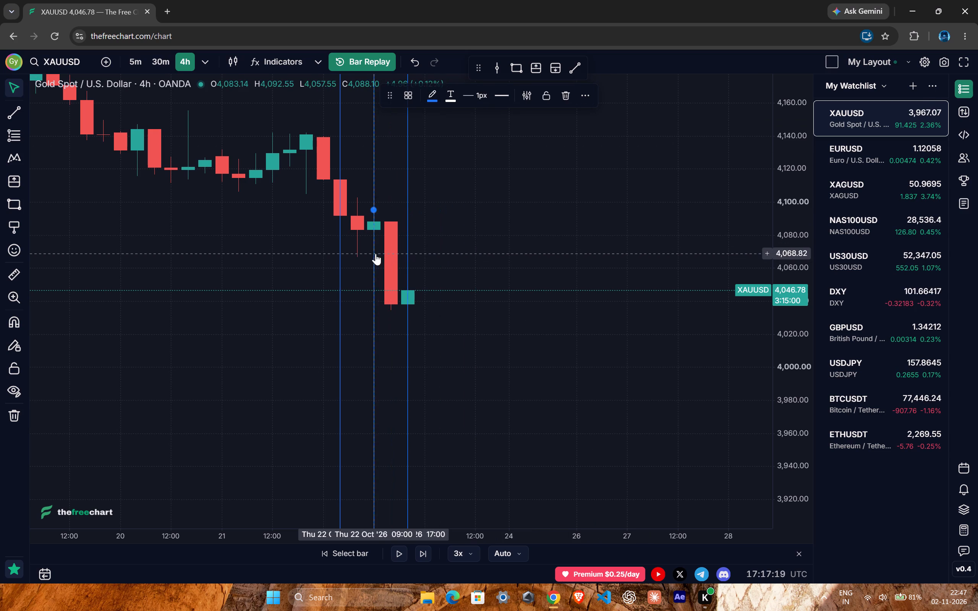
{"action": "left_click_drag", "start_coordinate": [376, 254], "coordinate": [392, 255]}
Delete the vertical line on the 22 October 01:00 candle.
{"action": "left_click", "coordinate": [339, 236]}
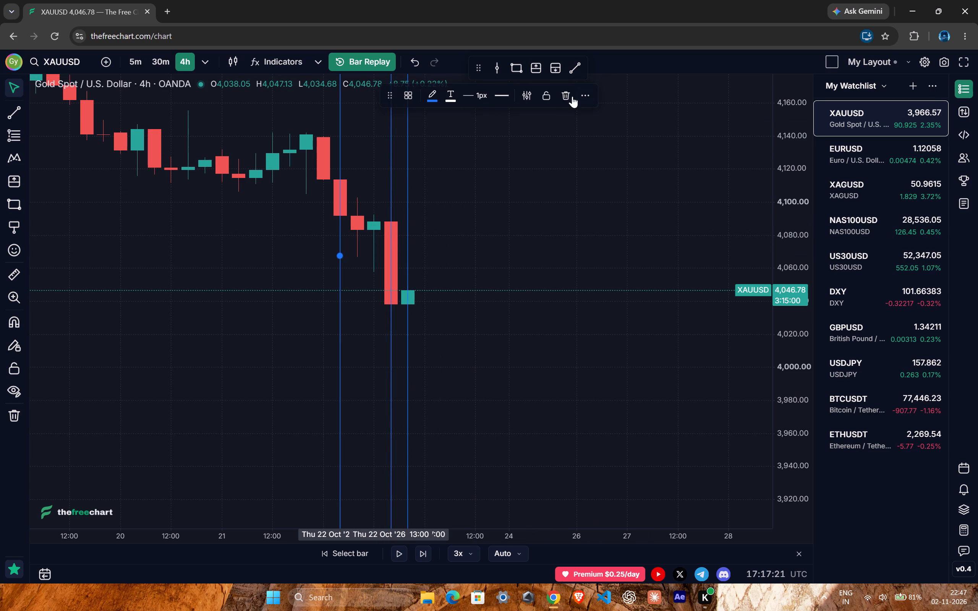
{"action": "left_click", "coordinate": [562, 98]}
Add a vertical line at 22 October 21:00, one 4h bar after the 17:00 line.
{"action": "left_click", "coordinate": [499, 66]}
{"action": "left_click", "coordinate": [418, 303]}
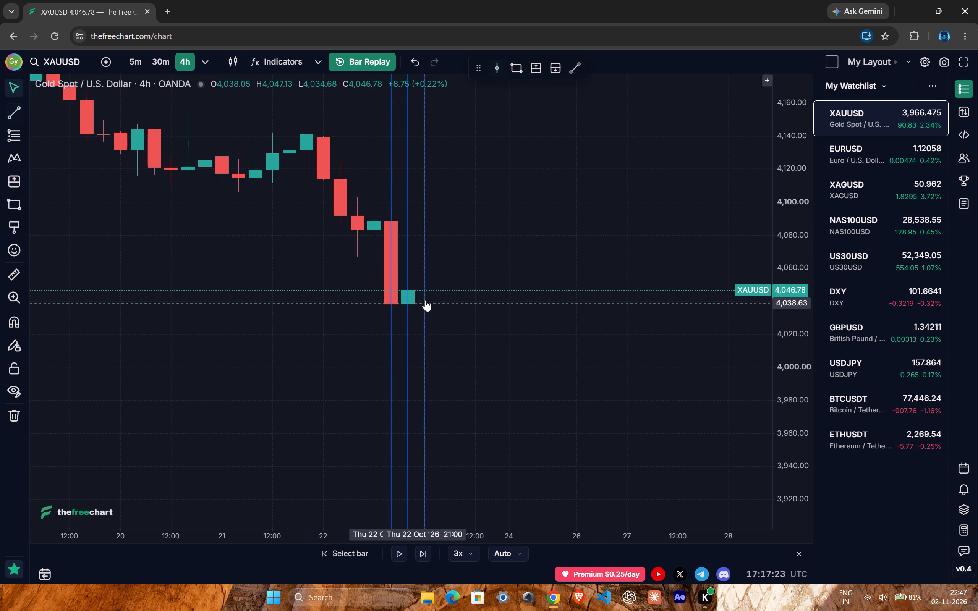
{"action": "left_click", "coordinate": [494, 239]}
Switch the replay chart to the 15m timeframe and frame the candles around the 22 October 17:00 line.
{"action": "type", "text": "15"}
{"action": "key", "text": "Return"}
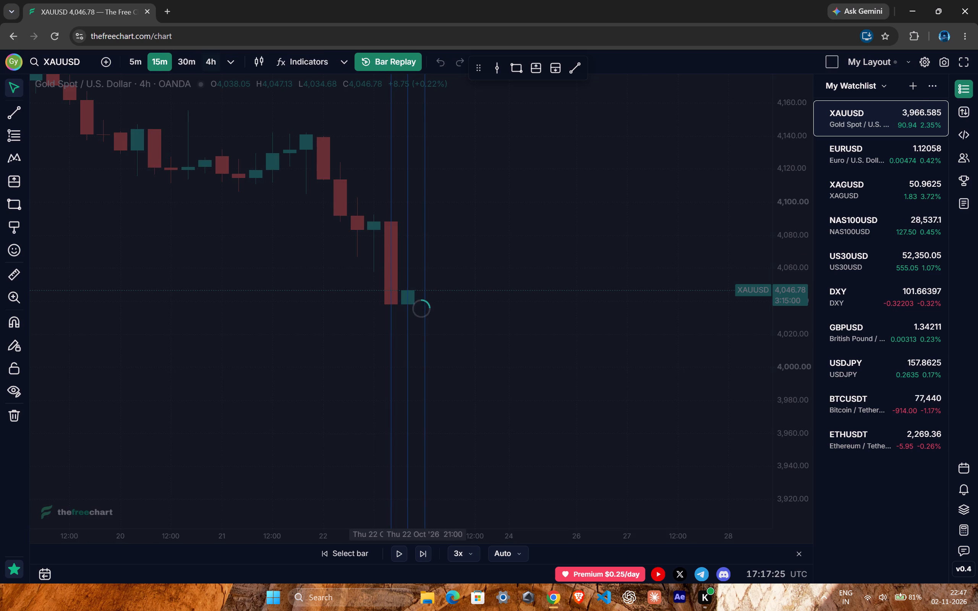
{"action": "scroll", "coordinate": [493, 340], "scroll_direction": "down", "scroll_amount": 9, "text": "ctrl"}
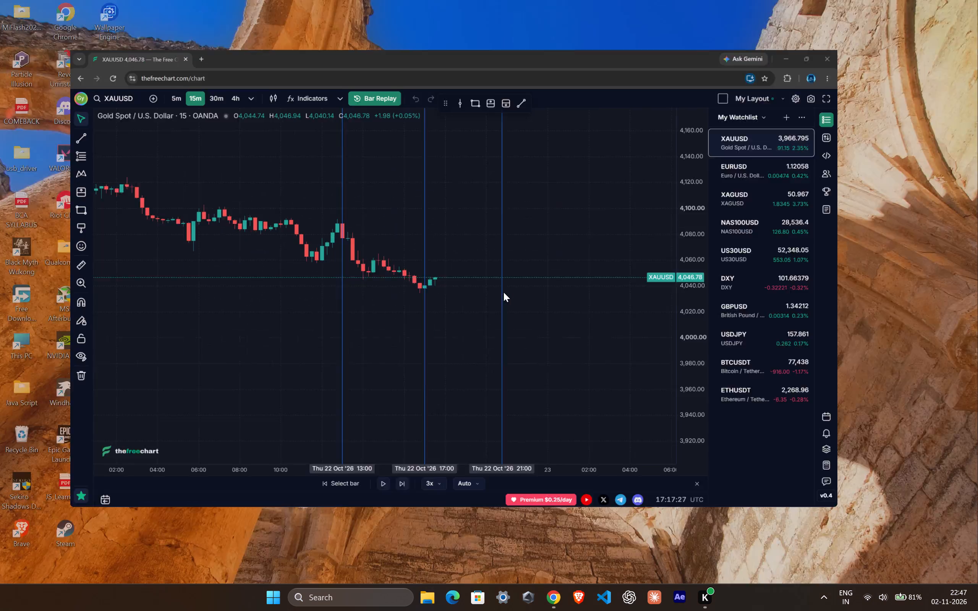
{"action": "left_click", "coordinate": [544, 351]}
{"action": "scroll", "coordinate": [500, 345], "scroll_direction": "down", "scroll_amount": 1}
{"action": "left_click_drag", "start_coordinate": [788, 380], "coordinate": [801, 218]}
{"action": "scroll", "coordinate": [544, 298], "scroll_direction": "up", "scroll_amount": 4, "text": "ctrl"}
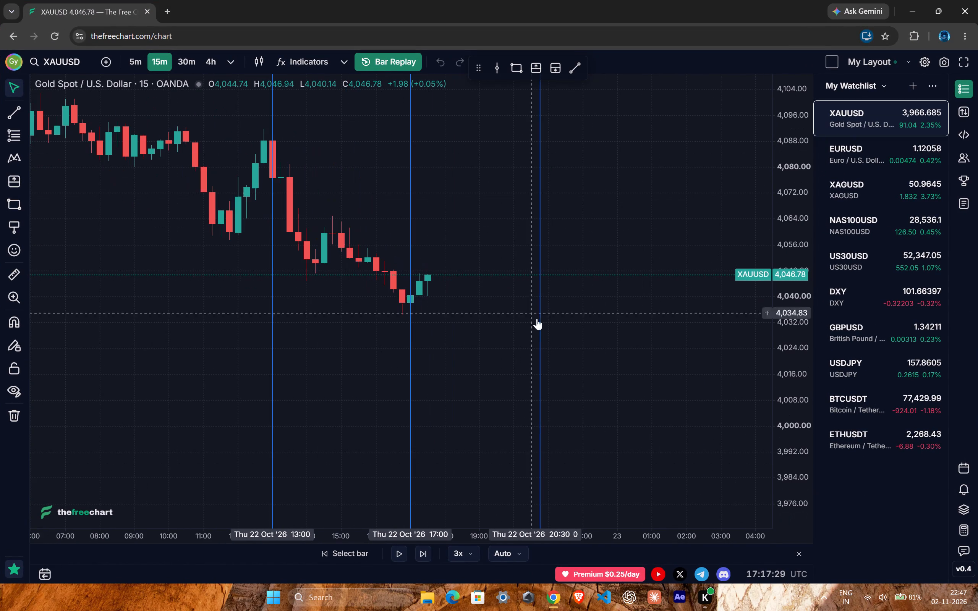
{"action": "left_click_drag", "start_coordinate": [798, 391], "coordinate": [786, 313]}
{"action": "left_click", "coordinate": [673, 365]}
{"action": "scroll", "coordinate": [431, 358], "scroll_direction": "up", "scroll_amount": 3, "text": "ctrl"}
{"action": "left_click_drag", "start_coordinate": [789, 402], "coordinate": [768, 242]}
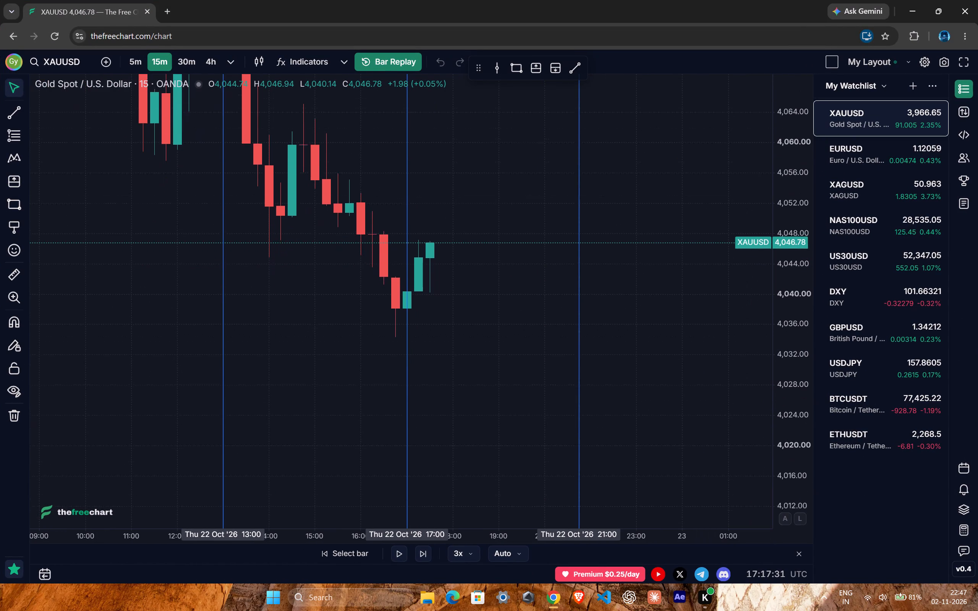
{"action": "left_click_drag", "start_coordinate": [768, 242], "coordinate": [767, 241]}
{"action": "left_click_drag", "start_coordinate": [456, 355], "coordinate": [448, 371]}
{"action": "left_click_drag", "start_coordinate": [773, 273], "coordinate": [772, 280]}
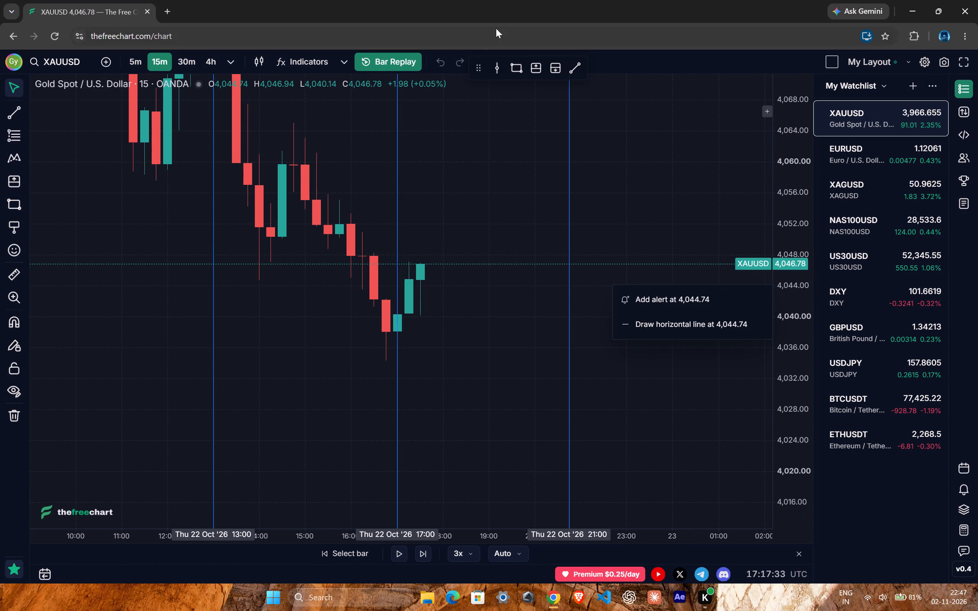
Draw a rectangle from the 22 October 16:00 candle to 20:30, spanning about 4,042.5 to 4,051.
{"action": "left_click", "coordinate": [513, 64]}
{"action": "left_click", "coordinate": [349, 297]}
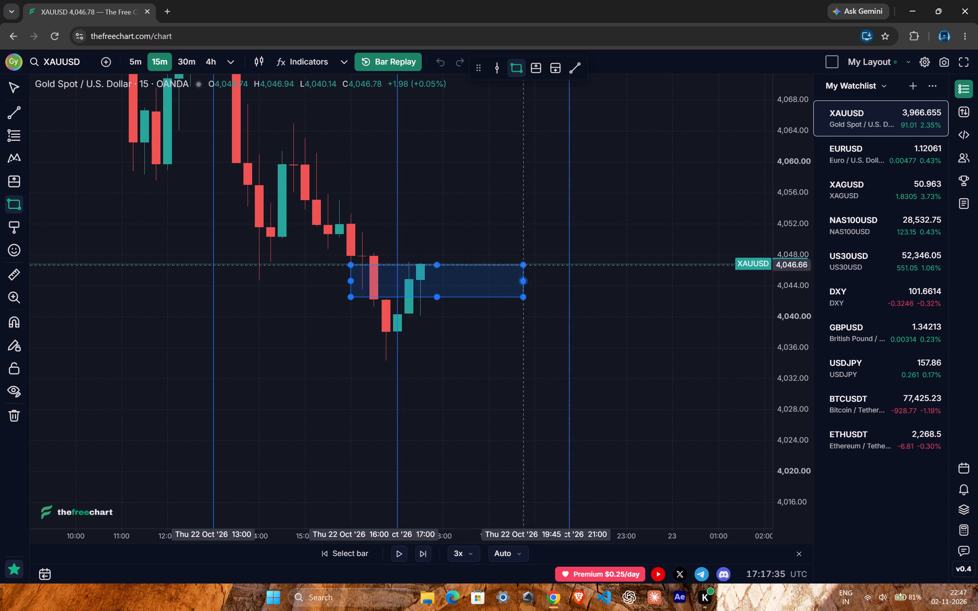
{"action": "left_click", "coordinate": [560, 231]}
{"action": "left_click", "coordinate": [639, 326]}
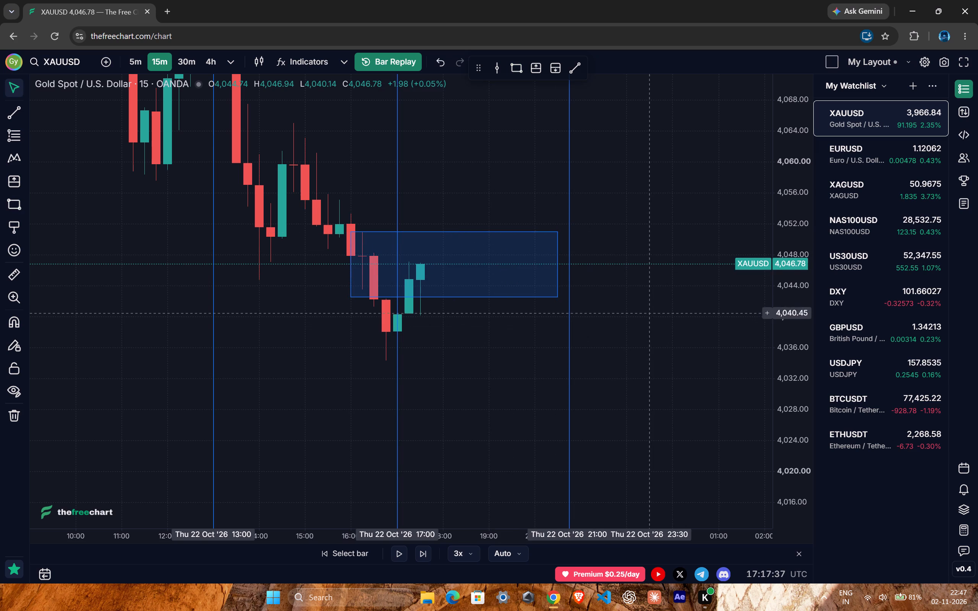
Draw a rectangle from the 22 October 13:00 line to 20:30, spanning about 4,067.5 to 4,081.5.
{"action": "left_click_drag", "start_coordinate": [650, 315], "coordinate": [631, 334]}
{"action": "scroll", "coordinate": [575, 315], "scroll_direction": "down", "scroll_amount": 4, "text": "ctrl"}
{"action": "left_click_drag", "start_coordinate": [655, 186], "coordinate": [690, 376]}
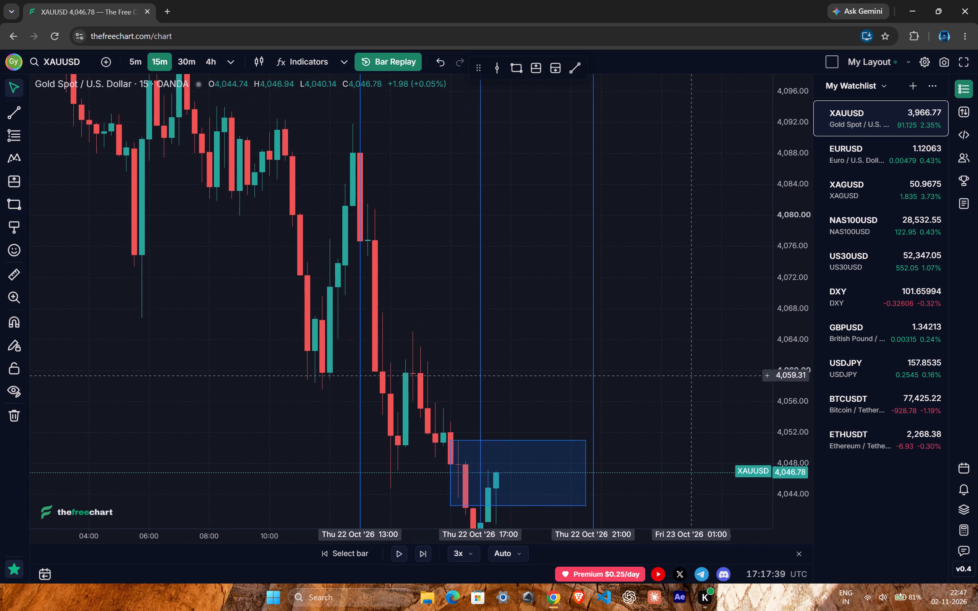
{"action": "left_click_drag", "start_coordinate": [690, 376], "coordinate": [689, 383]}
{"action": "left_click_drag", "start_coordinate": [794, 215], "coordinate": [792, 326]}
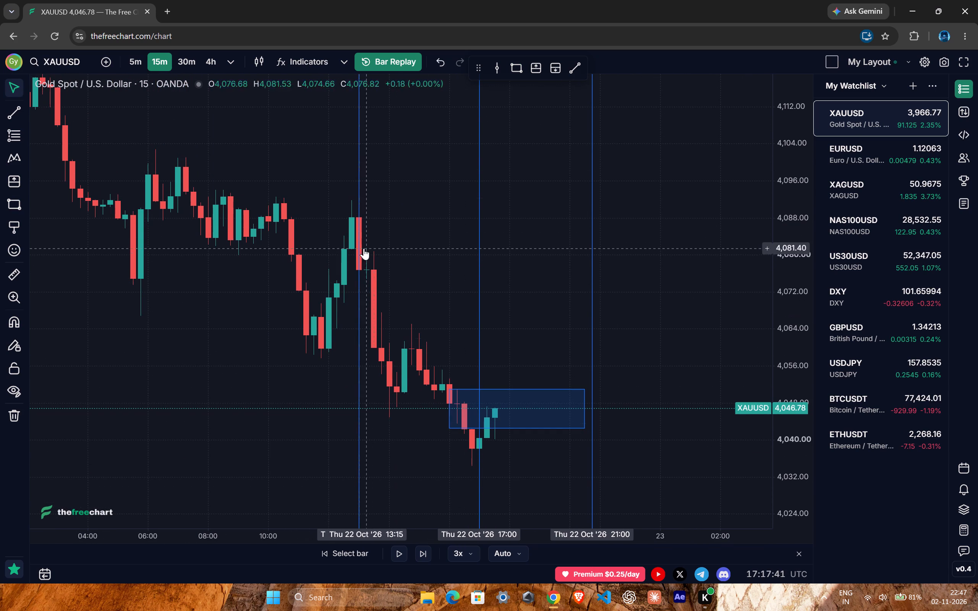
{"action": "left_click_drag", "start_coordinate": [788, 311], "coordinate": [777, 229]}
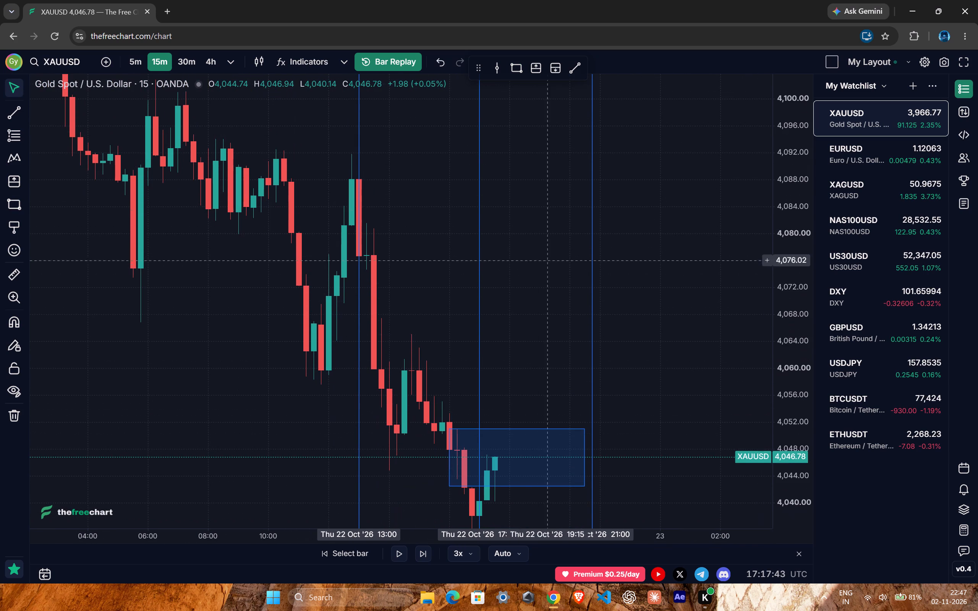
{"action": "left_click", "coordinate": [515, 71]}
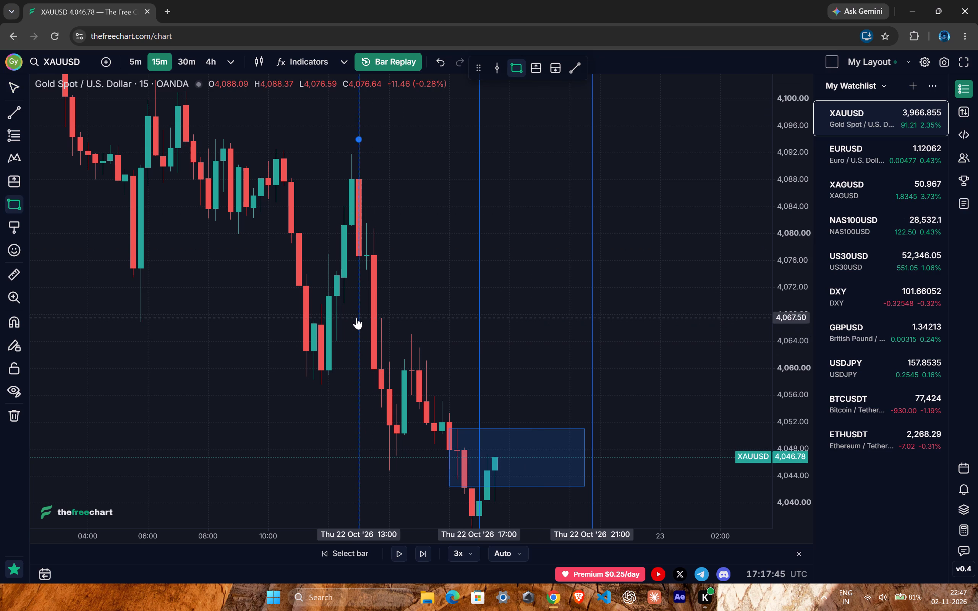
{"action": "left_click", "coordinate": [356, 318]}
{"action": "left_click", "coordinate": [570, 223]}
{"action": "left_click_drag", "start_coordinate": [716, 310], "coordinate": [688, 259]}
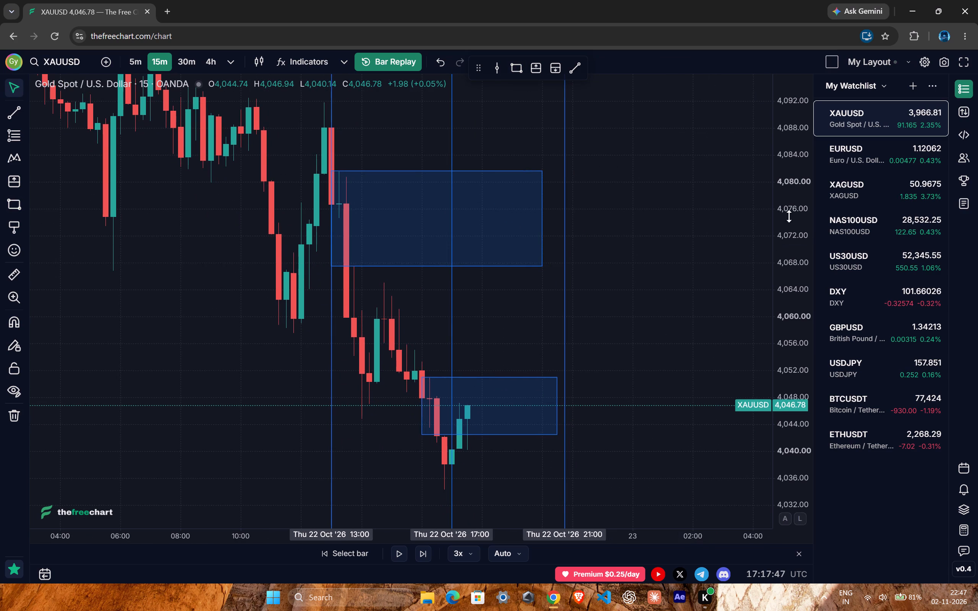
{"action": "left_click_drag", "start_coordinate": [798, 222], "coordinate": [811, 309]}
{"action": "left_click_drag", "start_coordinate": [540, 244], "coordinate": [555, 245]}
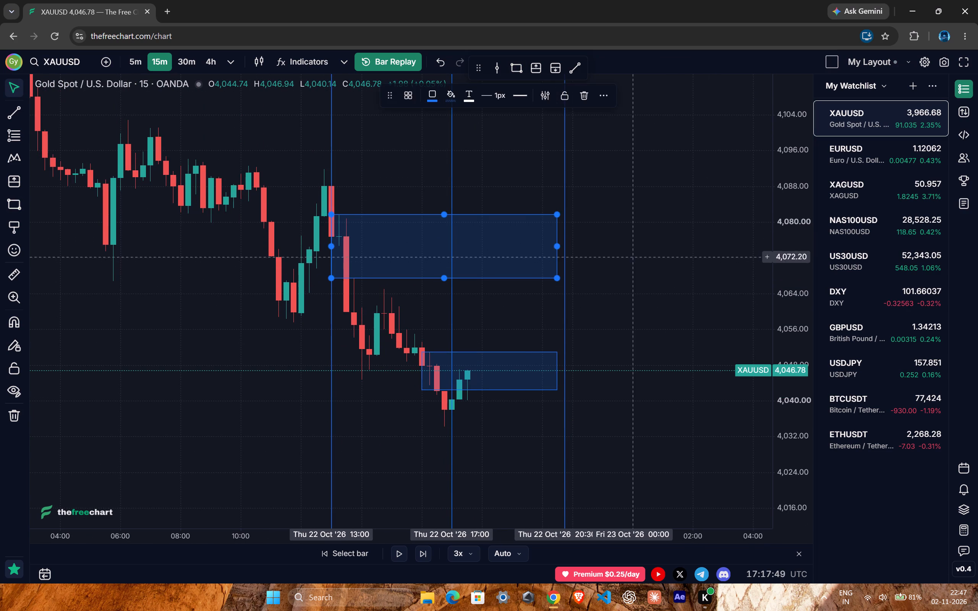
Draw a trend line along the low just before the 17:00 line, from 16:45 to 20:00 at about 4,034.3.
{"action": "left_click_drag", "start_coordinate": [635, 271], "coordinate": [596, 176]}
{"action": "scroll", "coordinate": [447, 335], "scroll_direction": "up", "scroll_amount": 2}
{"action": "left_click_drag", "start_coordinate": [781, 382], "coordinate": [780, 259]}
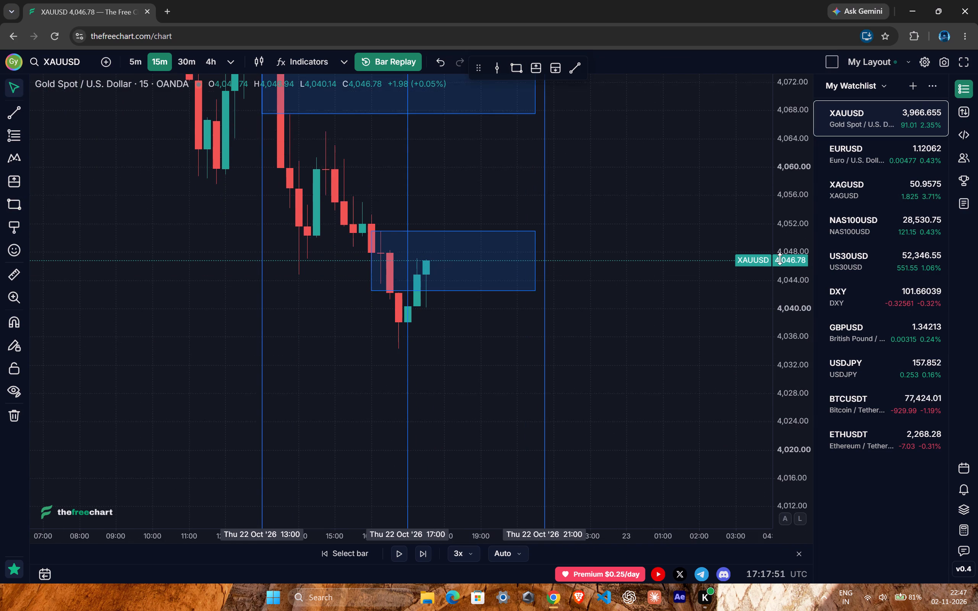
{"action": "left_click_drag", "start_coordinate": [780, 259], "coordinate": [772, 224]}
{"action": "left_click_drag", "start_coordinate": [641, 364], "coordinate": [631, 331]}
{"action": "left_click", "coordinate": [574, 73]}
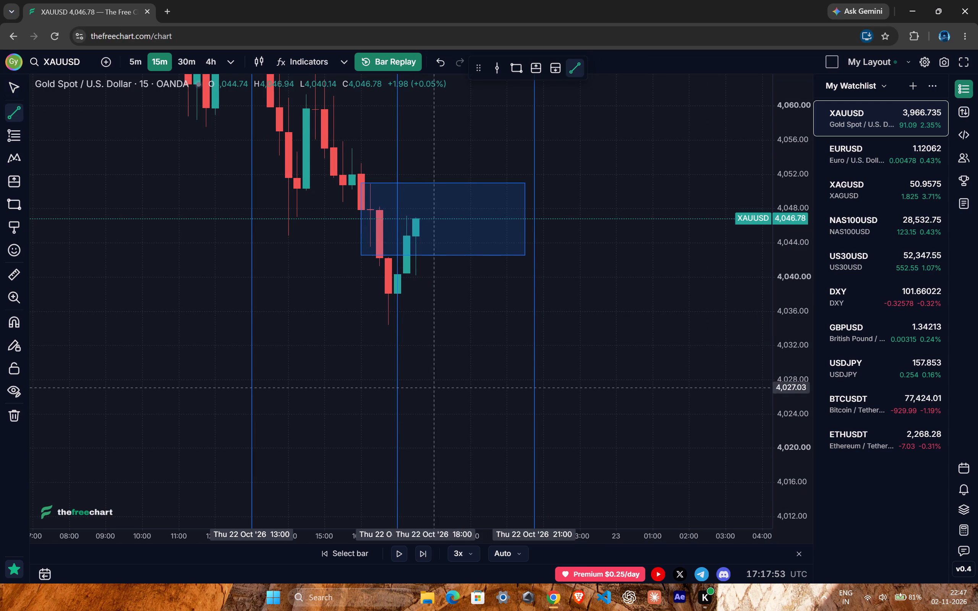
{"action": "left_click", "coordinate": [388, 338], "text": "ctrl"}
{"action": "left_click", "coordinate": [512, 322], "text": "shift"}
{"action": "left_click", "coordinate": [603, 280]}
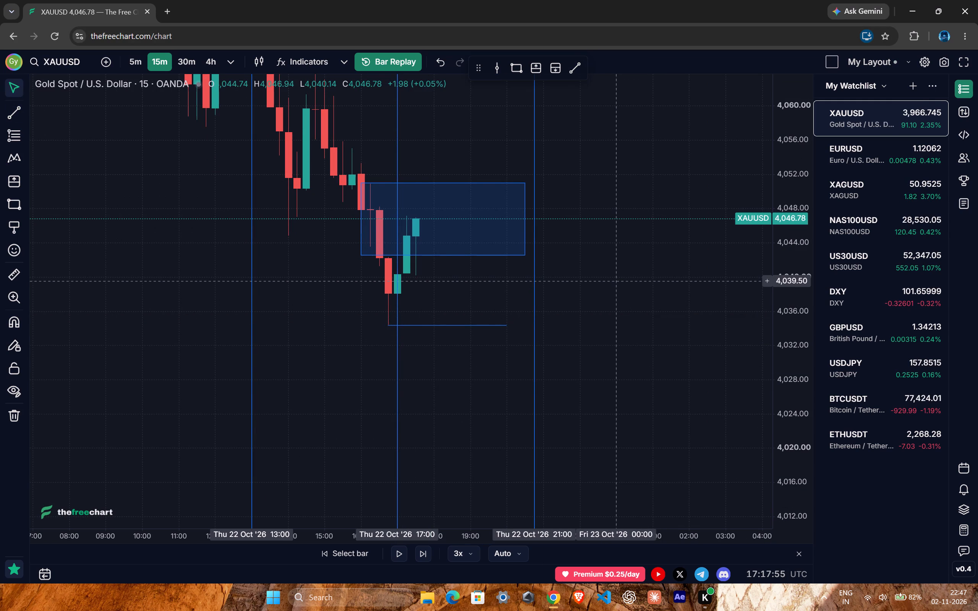
{"action": "left_click", "coordinate": [618, 281]}
Switch the replay chart to the 5m timeframe.
{"action": "left_click_drag", "start_coordinate": [651, 380], "coordinate": [625, 276]}
{"action": "left_click_drag", "start_coordinate": [796, 364], "coordinate": [794, 209]}
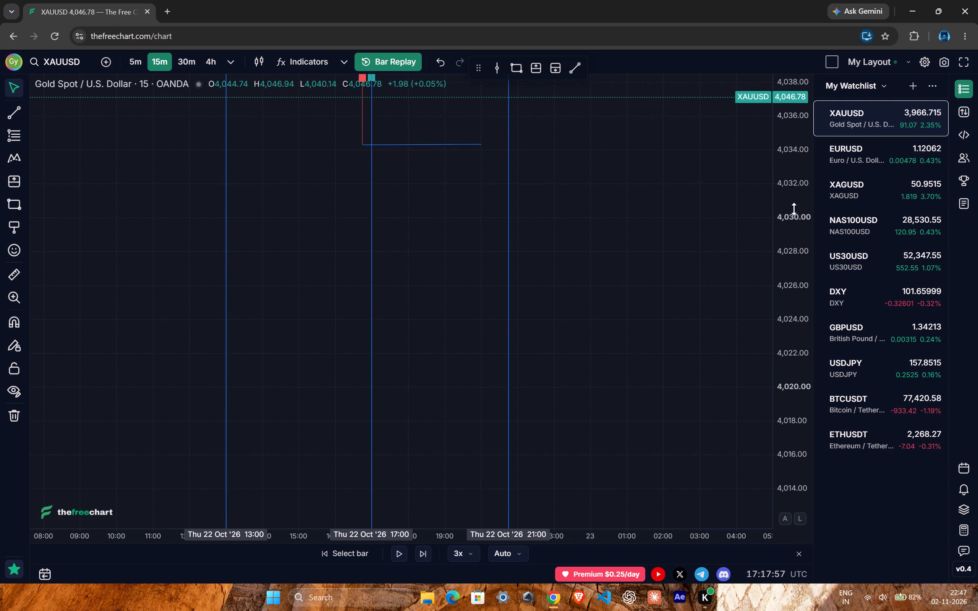
{"action": "left_click_drag", "start_coordinate": [794, 209], "coordinate": [770, 445]}
{"action": "left_click_drag", "start_coordinate": [621, 274], "coordinate": [618, 335]}
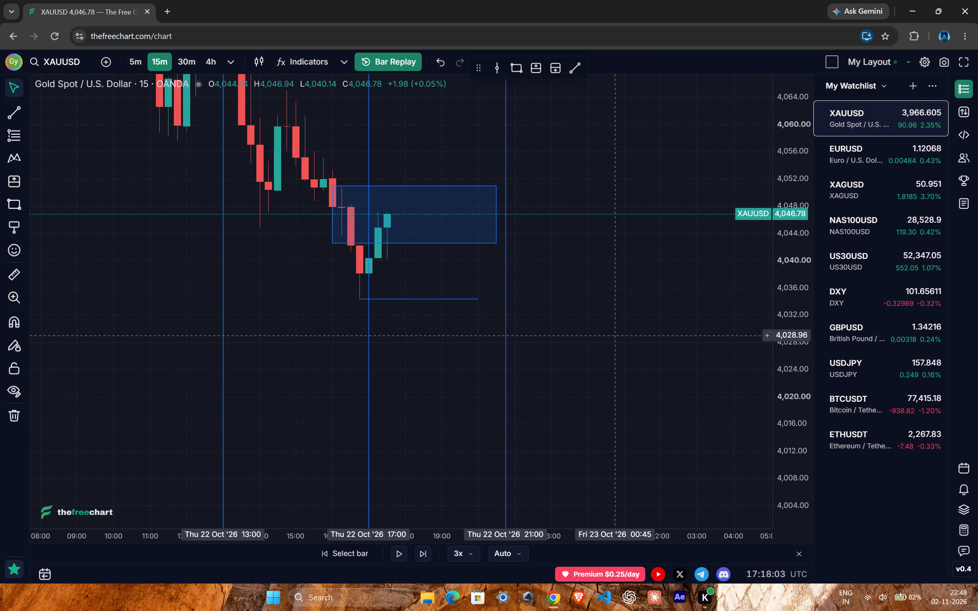
{"action": "key", "text": "5"}
{"action": "key", "text": "Return"}
{"action": "scroll", "coordinate": [431, 338], "scroll_direction": "down", "scroll_amount": 2, "text": "ctrl"}
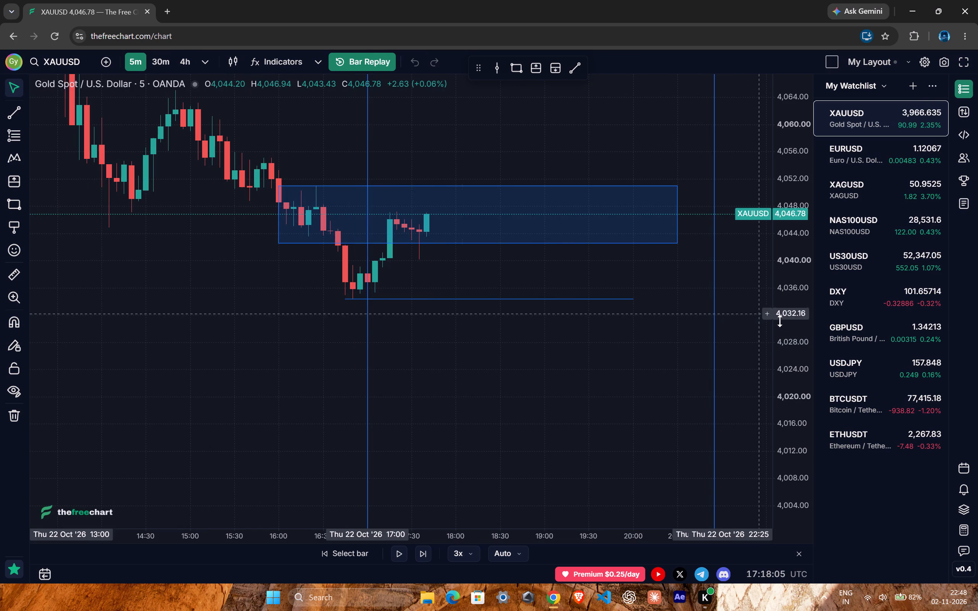
Run the Bar Replay forward on the 5m chart and pause it at the 22 October 18:05 candle.
{"action": "left_click_drag", "start_coordinate": [793, 375], "coordinate": [777, 206]}
{"action": "left_click_drag", "start_coordinate": [562, 255], "coordinate": [567, 376]}
{"action": "scroll", "coordinate": [450, 362], "scroll_direction": "up", "scroll_amount": 2, "text": "ctrl"}
{"action": "left_click_drag", "start_coordinate": [797, 357], "coordinate": [779, 288]}
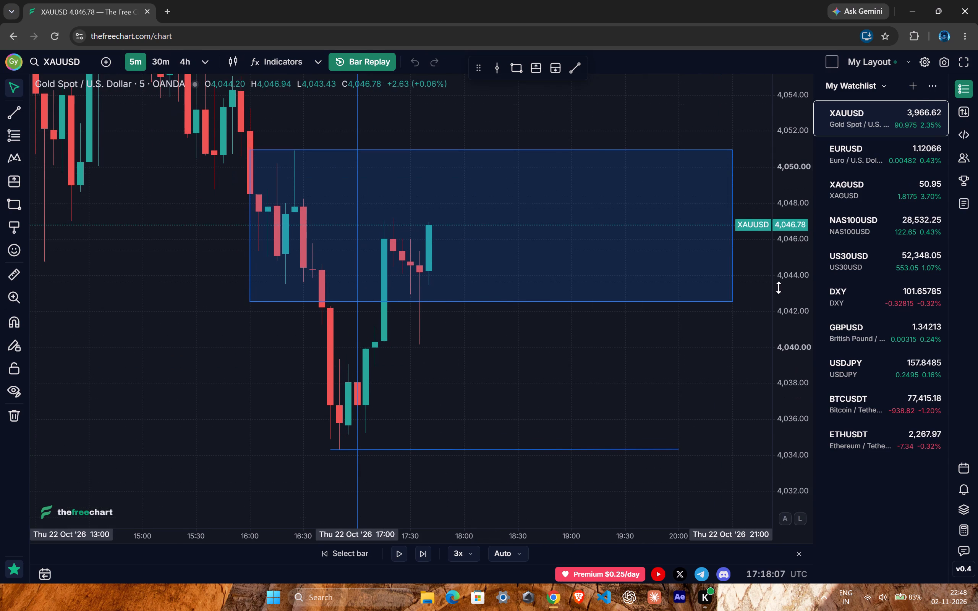
{"action": "left_click_drag", "start_coordinate": [779, 288], "coordinate": [778, 288]}
{"action": "left_click", "coordinate": [397, 554]}
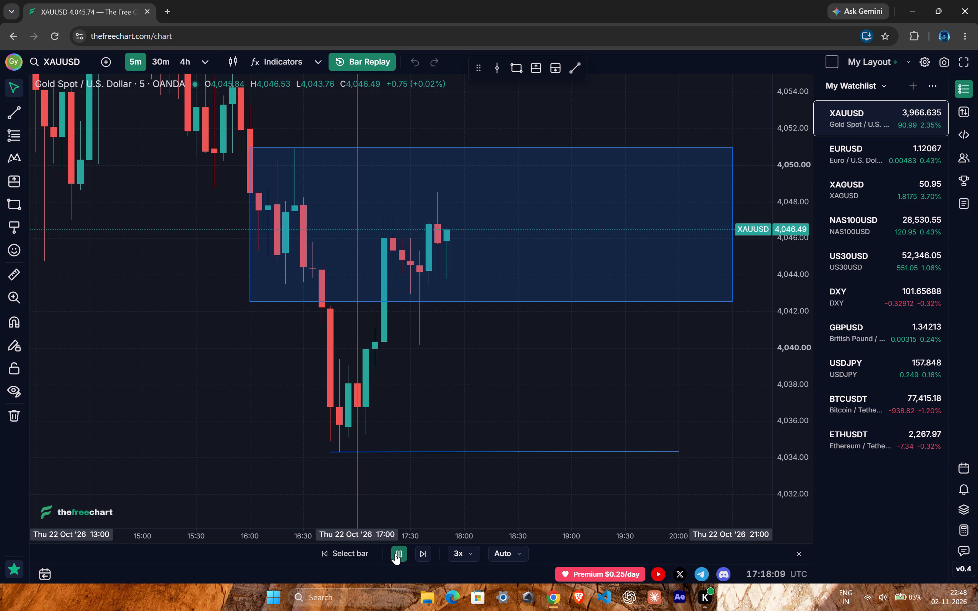
{"action": "left_click", "coordinate": [395, 553]}
Draw a short trend line from the 17:35 candle's low to the 18:05 candle at about 4,040.1.
{"action": "left_click_drag", "start_coordinate": [540, 375], "coordinate": [496, 383]}
{"action": "left_click_drag", "start_coordinate": [460, 390], "coordinate": [432, 402]}
{"action": "scroll", "coordinate": [408, 391], "scroll_direction": "up", "scroll_amount": 1, "text": "ctrl"}
{"action": "left_click", "coordinate": [570, 68]}
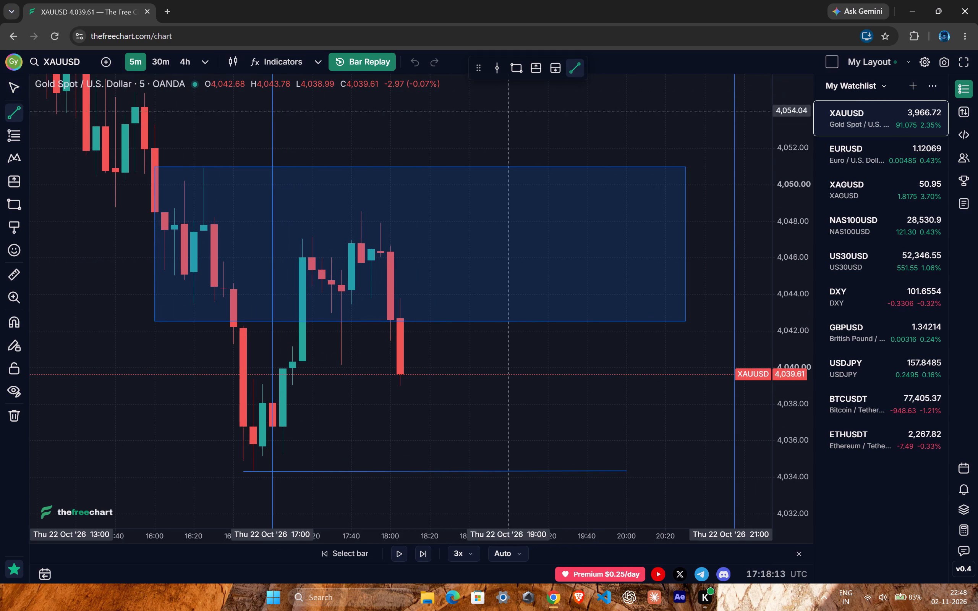
{"action": "left_click", "coordinate": [345, 369], "text": "ctrl"}
{"action": "left_click", "coordinate": [401, 360], "text": "shift"}
{"action": "left_click", "coordinate": [480, 333]}
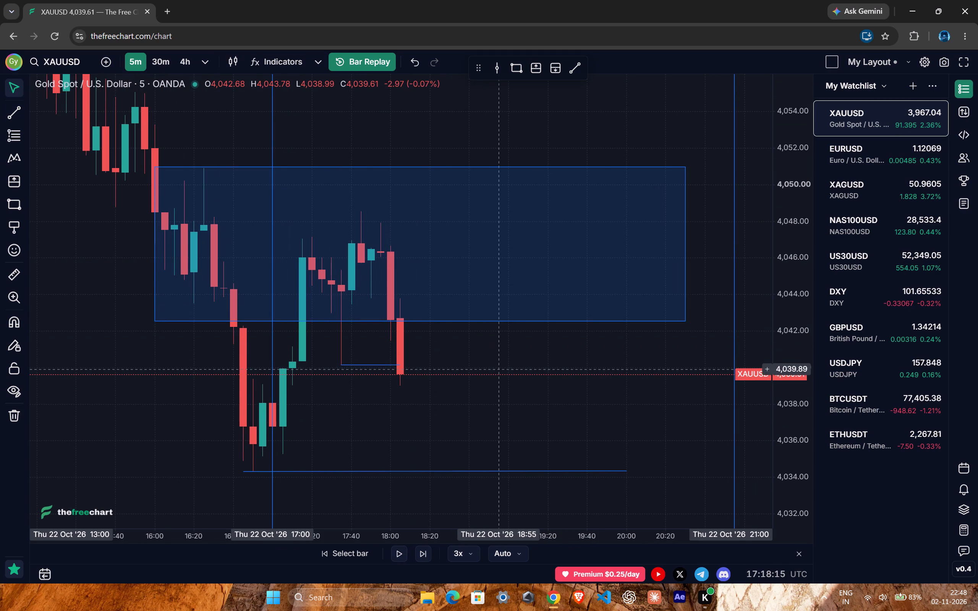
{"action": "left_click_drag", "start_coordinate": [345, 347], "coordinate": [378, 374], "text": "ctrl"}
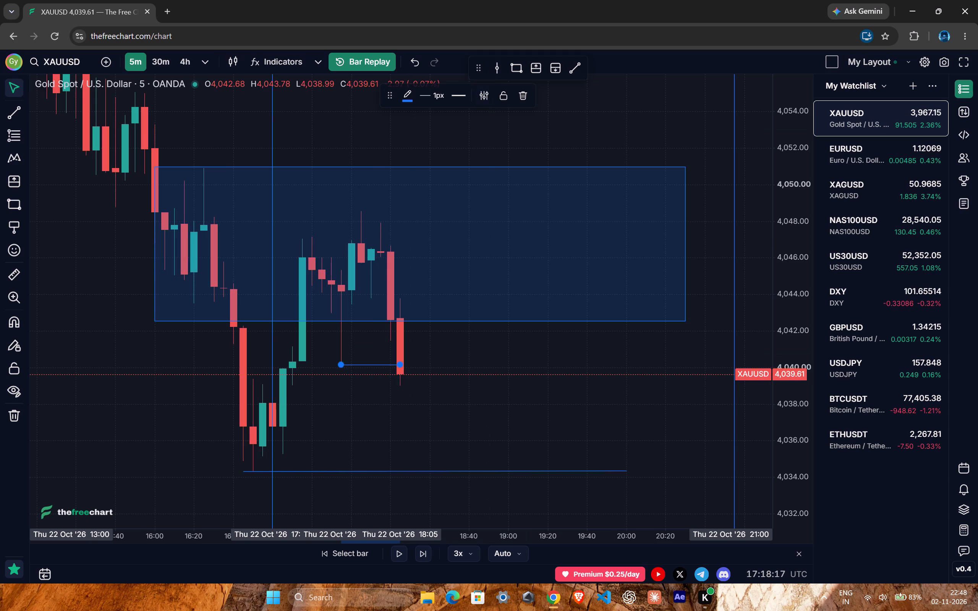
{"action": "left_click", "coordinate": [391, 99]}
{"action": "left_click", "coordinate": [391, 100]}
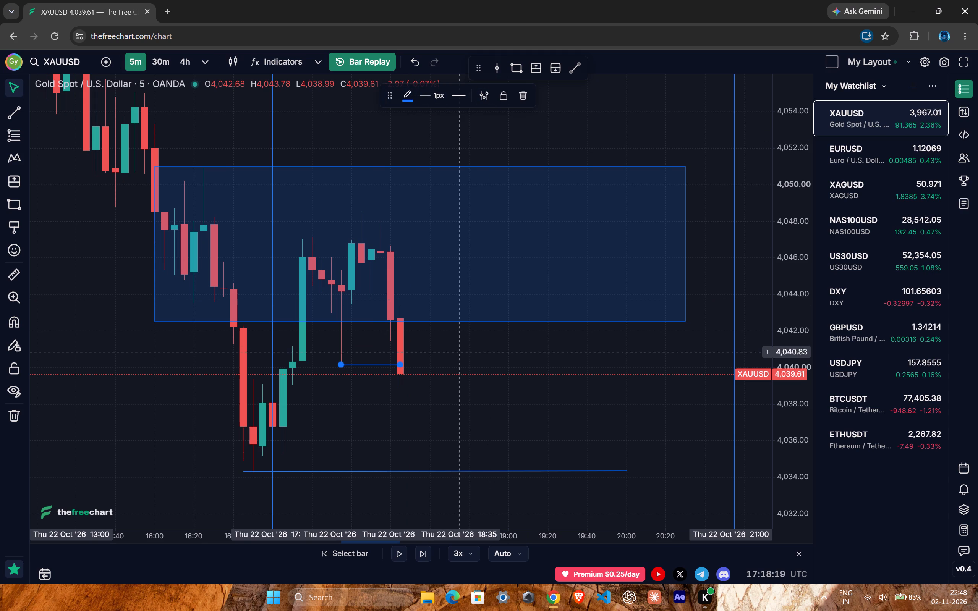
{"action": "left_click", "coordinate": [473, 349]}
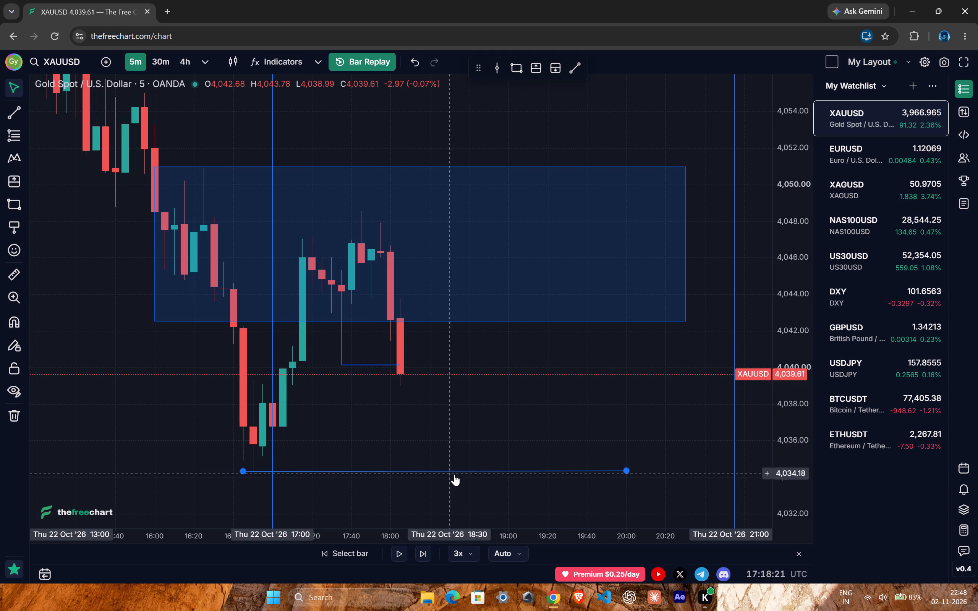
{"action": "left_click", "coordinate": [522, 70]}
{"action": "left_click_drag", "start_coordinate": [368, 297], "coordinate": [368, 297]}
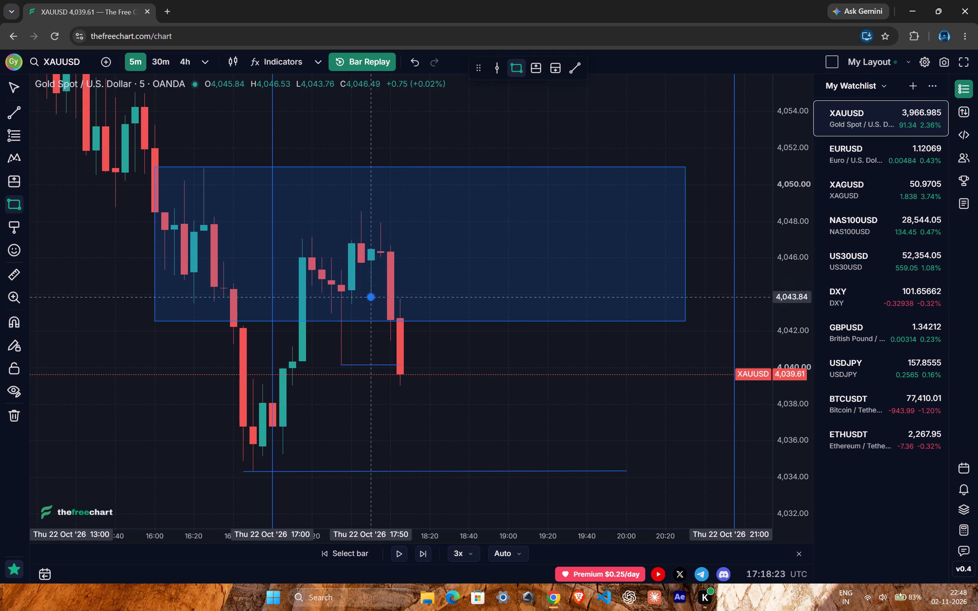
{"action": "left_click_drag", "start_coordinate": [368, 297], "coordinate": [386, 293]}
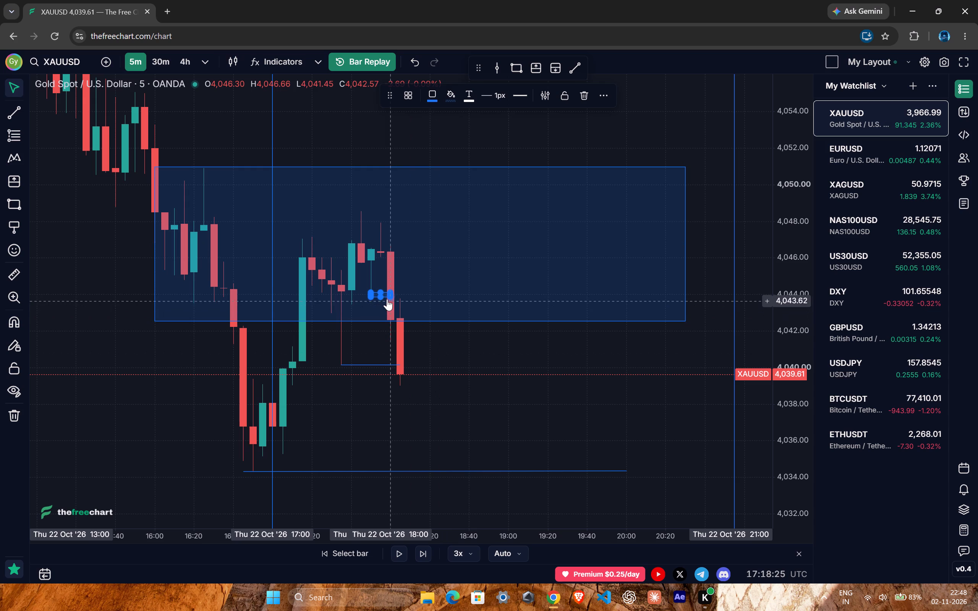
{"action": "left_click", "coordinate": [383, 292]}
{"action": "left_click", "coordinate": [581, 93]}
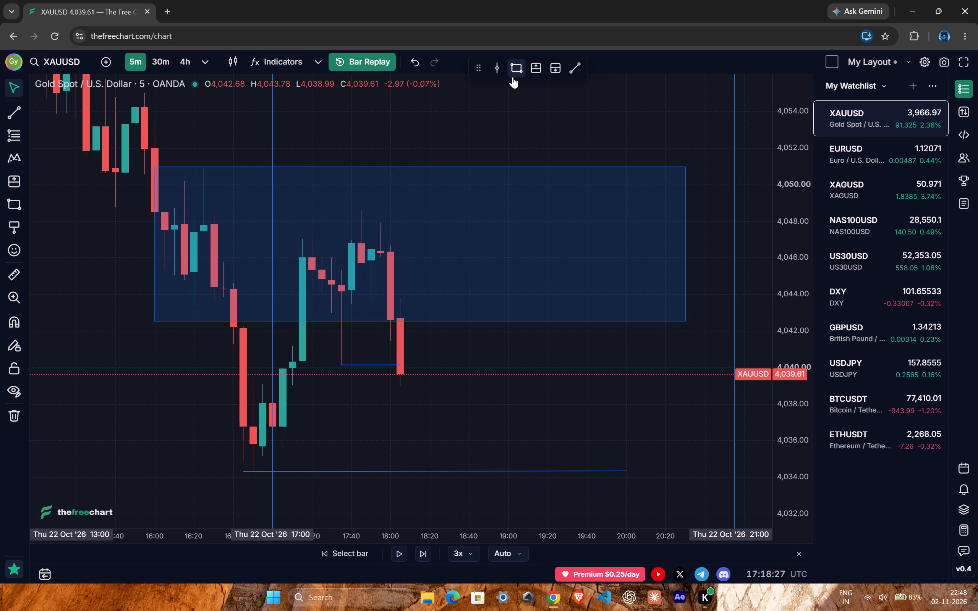
Draw a rectangle inside the existing zone from 17:50 to 19:35, spanning about 4,043.8 to 4,048.
{"action": "left_click", "coordinate": [513, 74]}
{"action": "left_click", "coordinate": [367, 297]}
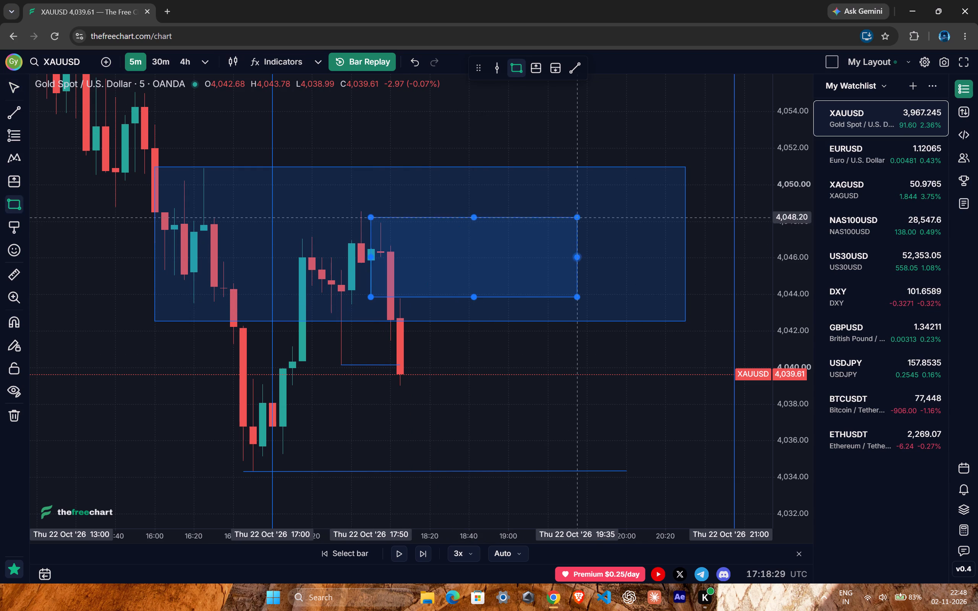
{"action": "left_click", "coordinate": [581, 220]}
{"action": "left_click", "coordinate": [505, 359]}
Run the Bar Replay forward two more 5m bars and pause it at the 18:15 candle.
{"action": "left_click", "coordinate": [400, 555]}
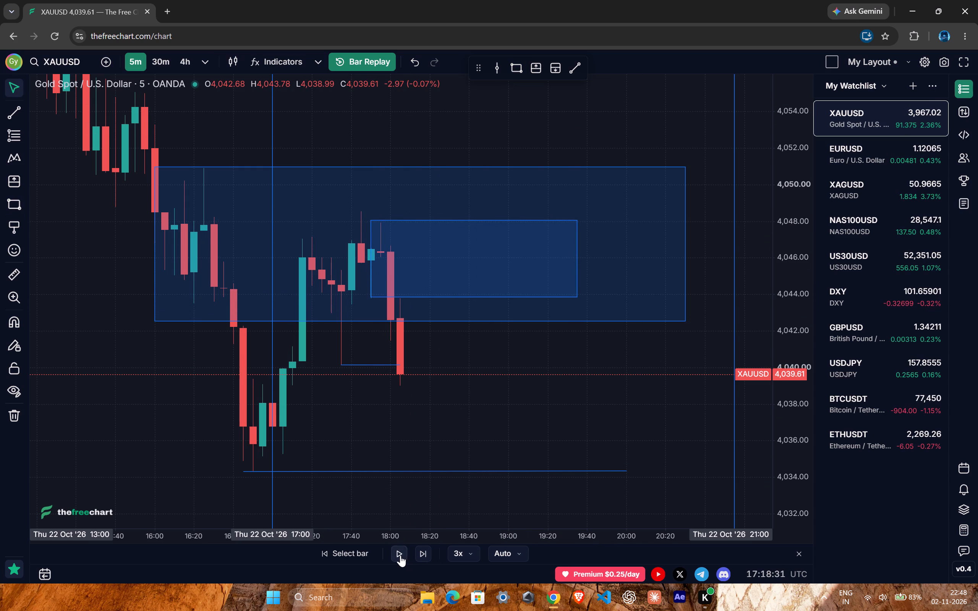
{"action": "left_click", "coordinate": [400, 555]}
{"action": "double_click", "coordinate": [400, 555]}
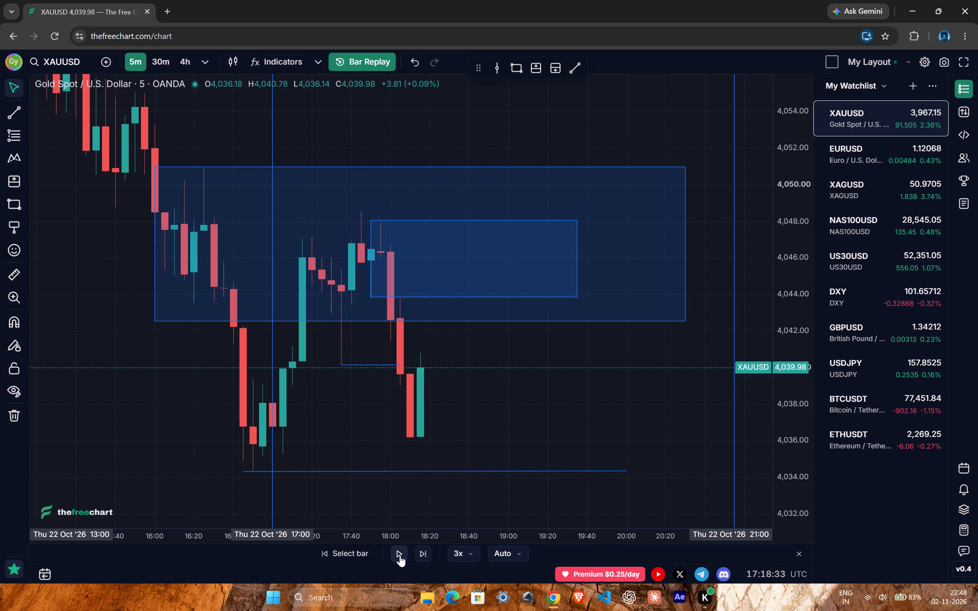
Draw a rectangle below the large zone from 17:45 to 19:00, spanning about 4,039.7 to 4,042.5.
{"action": "left_click_drag", "start_coordinate": [797, 288], "coordinate": [802, 353]}
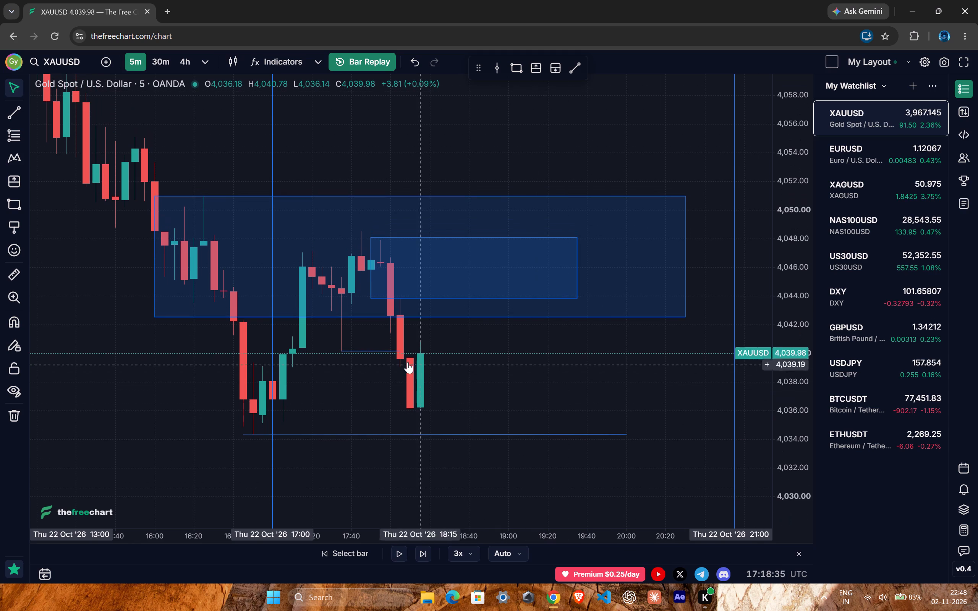
{"action": "left_click", "coordinate": [517, 75]}
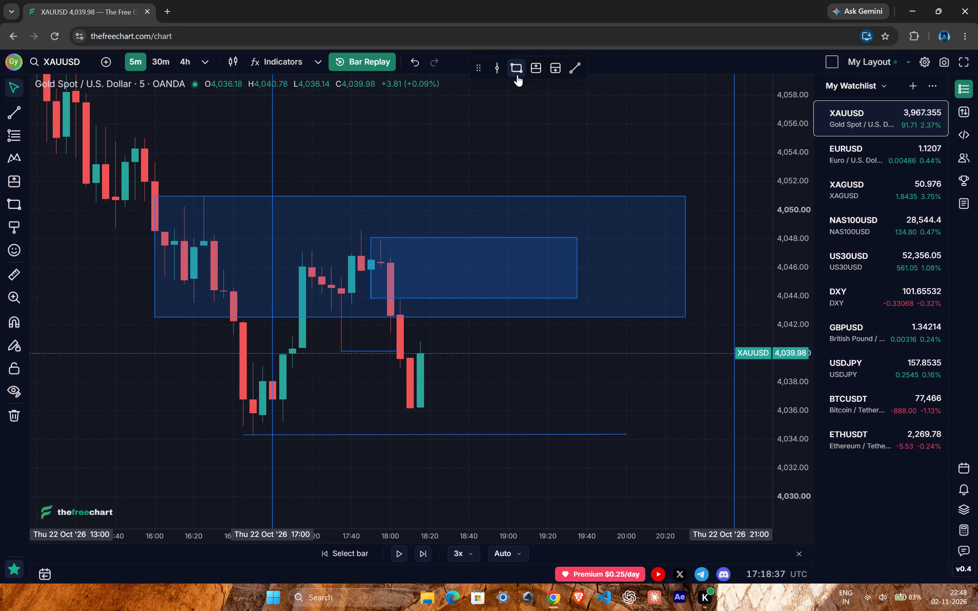
{"action": "left_click", "coordinate": [362, 357]}
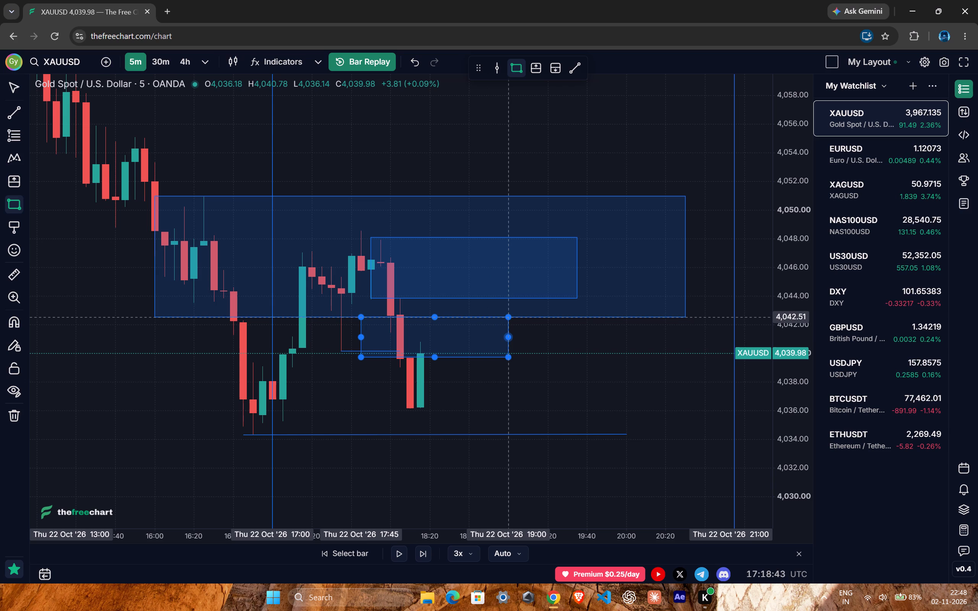
{"action": "left_click", "coordinate": [509, 317]}
{"action": "left_click", "coordinate": [488, 405]}
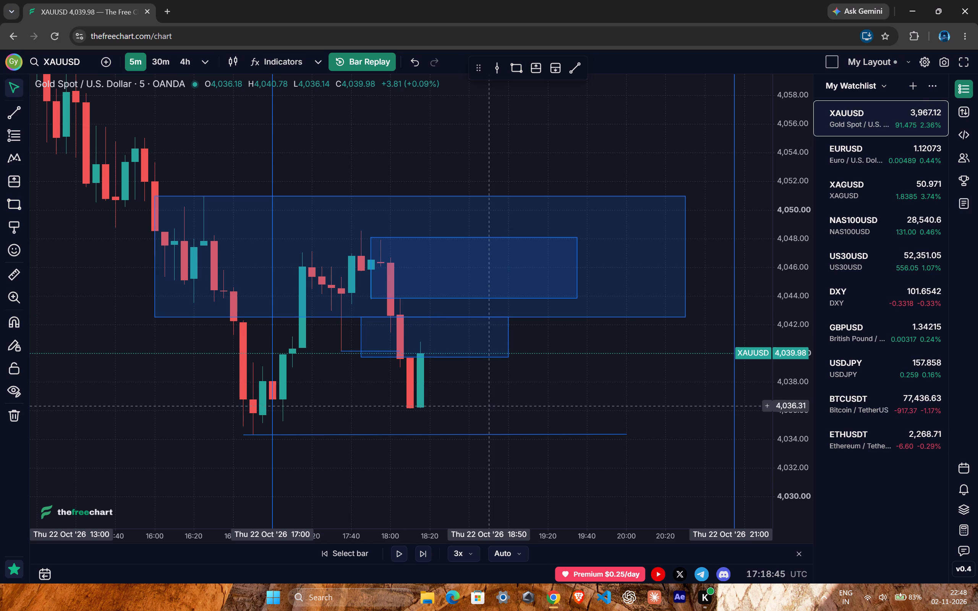
Switch the replay chart to the 1m timeframe.
{"action": "key", "text": "1"}
{"action": "key", "text": "Return"}
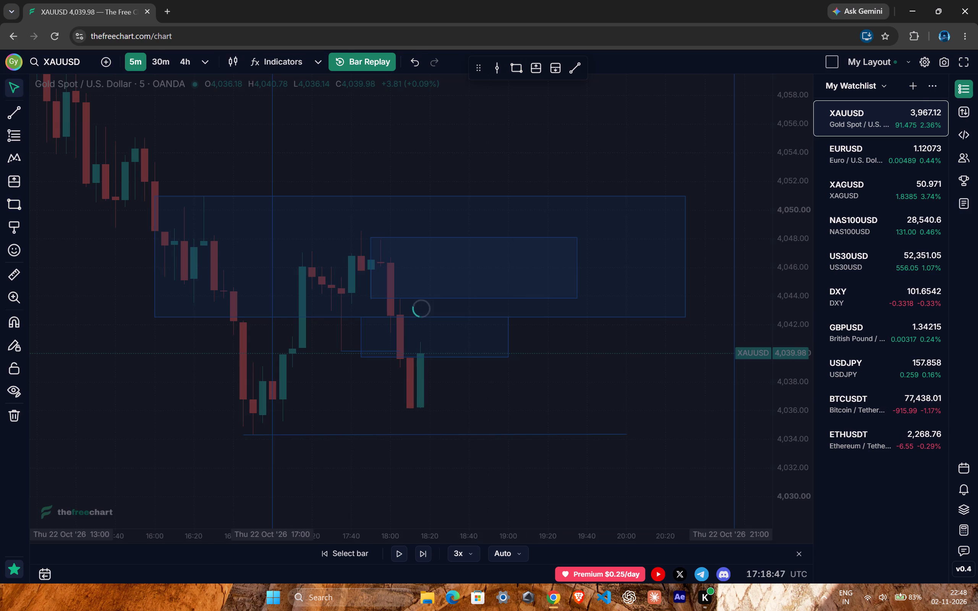
{"action": "scroll", "coordinate": [420, 371], "scroll_direction": "down", "scroll_amount": 7, "text": "ctrl"}
Run the Bar Replay forward on the 1m chart and pause it at the 22 October 18:26 candle.
{"action": "left_click_drag", "start_coordinate": [797, 417], "coordinate": [797, 213]}
{"action": "left_click_drag", "start_coordinate": [559, 482], "coordinate": [567, 406]}
{"action": "scroll", "coordinate": [479, 409], "scroll_direction": "up", "scroll_amount": 3, "text": "ctrl"}
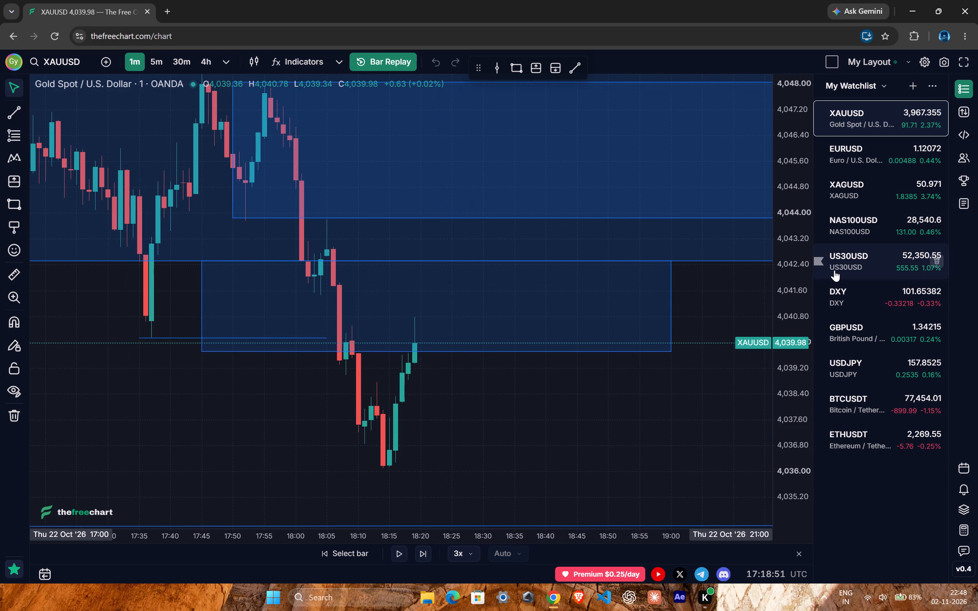
{"action": "left_click_drag", "start_coordinate": [794, 276], "coordinate": [783, 304]}
{"action": "left_click_drag", "start_coordinate": [527, 470], "coordinate": [508, 466]}
{"action": "left_click", "coordinate": [400, 554]}
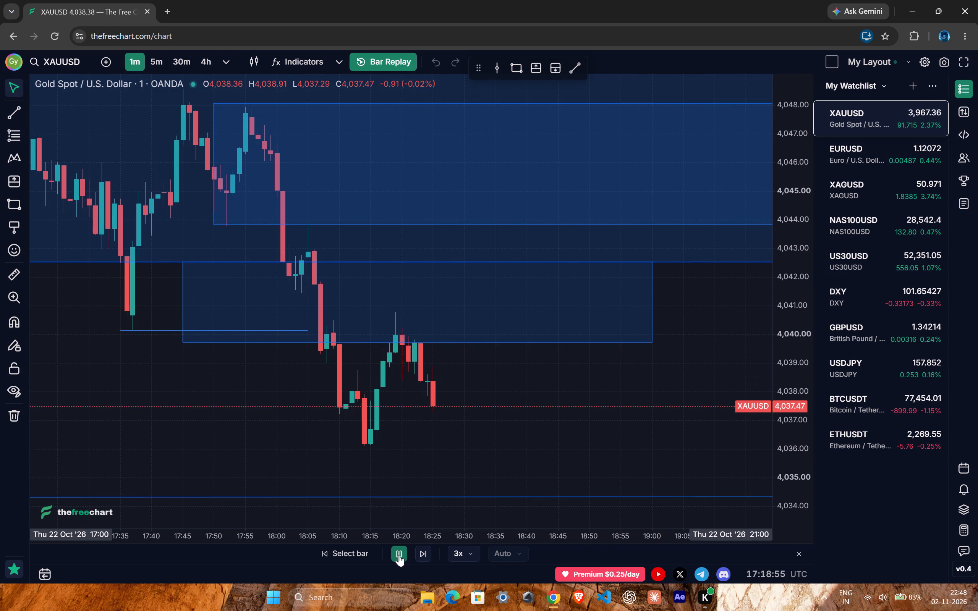
{"action": "left_click", "coordinate": [399, 555]}
Place a short position at the 18:24 candle with entry at about 4,038.48 and stop at about 4,040.84.
{"action": "left_click_drag", "start_coordinate": [791, 427], "coordinate": [781, 228]}
{"action": "left_click_drag", "start_coordinate": [576, 458], "coordinate": [553, 337]}
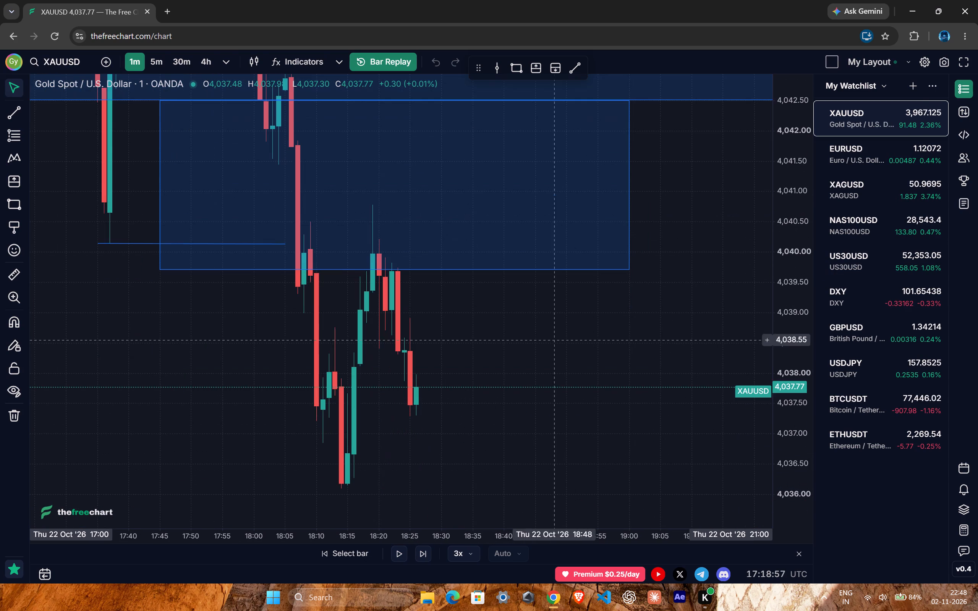
{"action": "left_click_drag", "start_coordinate": [553, 337], "coordinate": [553, 335]}
{"action": "left_click_drag", "start_coordinate": [798, 419], "coordinate": [798, 203]}
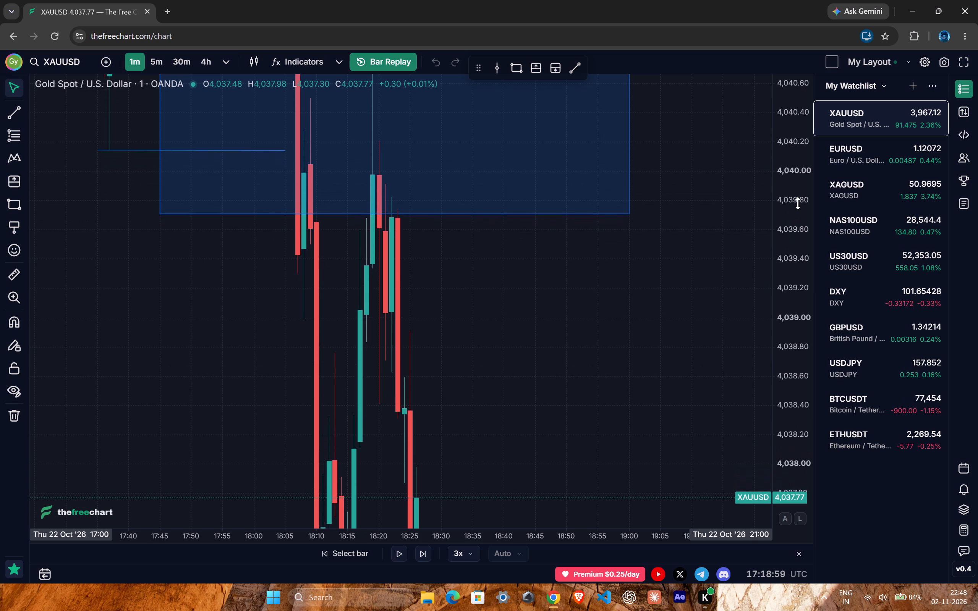
{"action": "left_click_drag", "start_coordinate": [798, 203], "coordinate": [807, 519]}
{"action": "left_click_drag", "start_coordinate": [792, 263], "coordinate": [784, 326]}
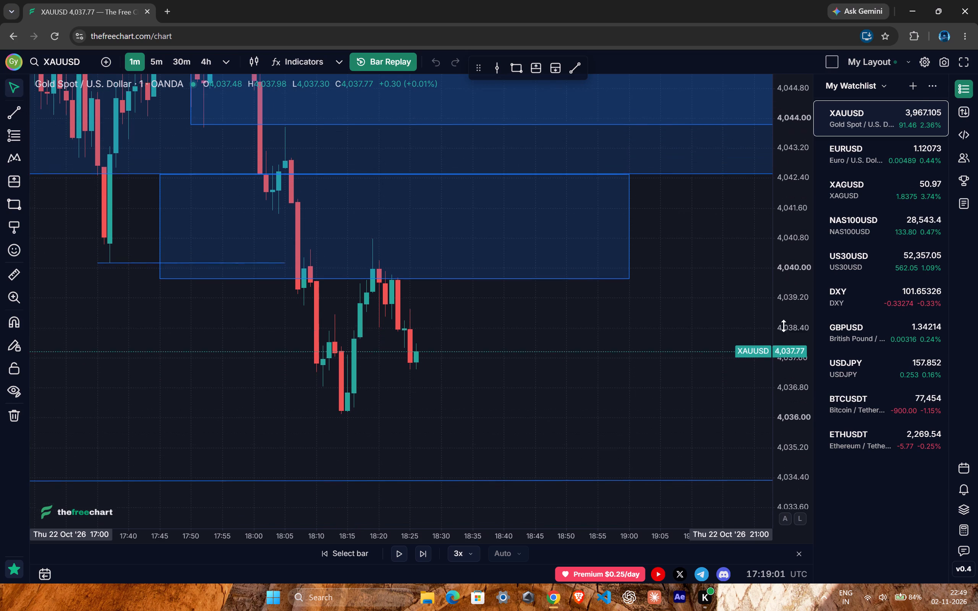
{"action": "left_click_drag", "start_coordinate": [784, 326], "coordinate": [779, 328]}
{"action": "left_click", "coordinate": [554, 68]}
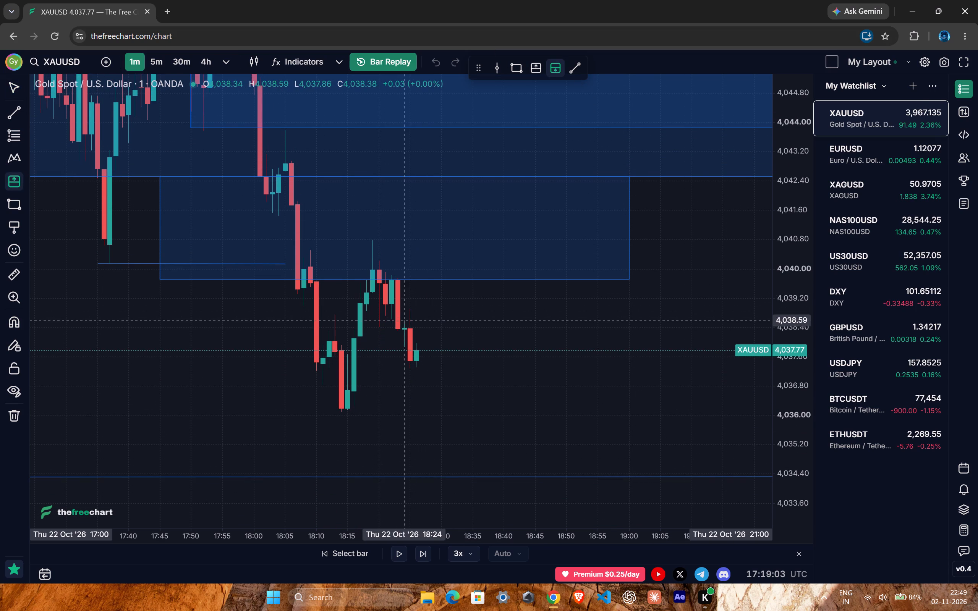
{"action": "left_click", "coordinate": [402, 324]}
{"action": "left_click_drag", "start_coordinate": [404, 255], "coordinate": [406, 238]}
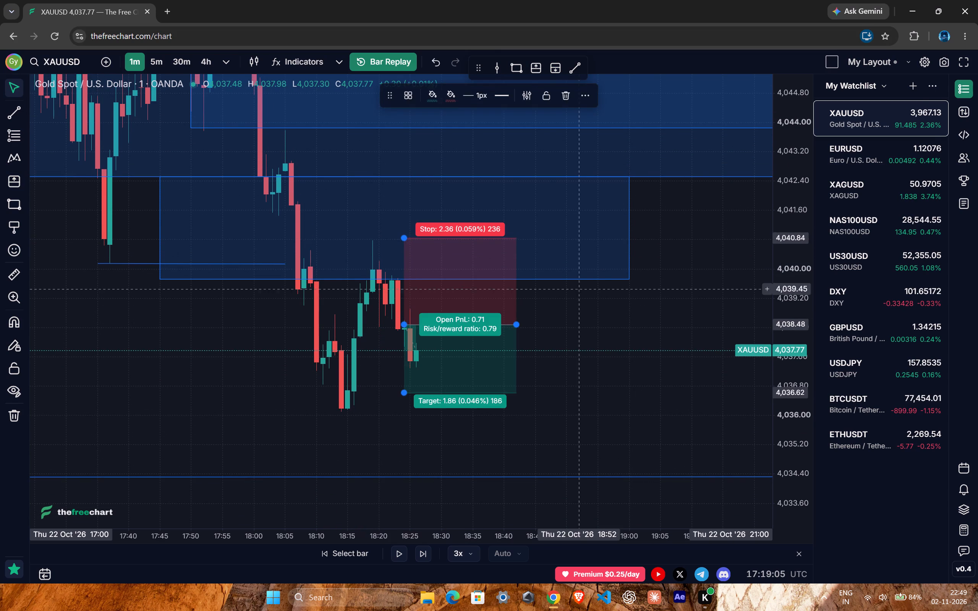
Extend the short position's target below the 4,034.3 trend line to about 4,031.26.
{"action": "left_click_drag", "start_coordinate": [580, 284], "coordinate": [560, 234]}
{"action": "left_click_drag", "start_coordinate": [779, 208], "coordinate": [717, 331]}
{"action": "scroll", "coordinate": [549, 305], "scroll_direction": "down", "scroll_amount": 7, "text": "ctrl"}
{"action": "left_click_drag", "start_coordinate": [553, 336], "coordinate": [522, 299]}
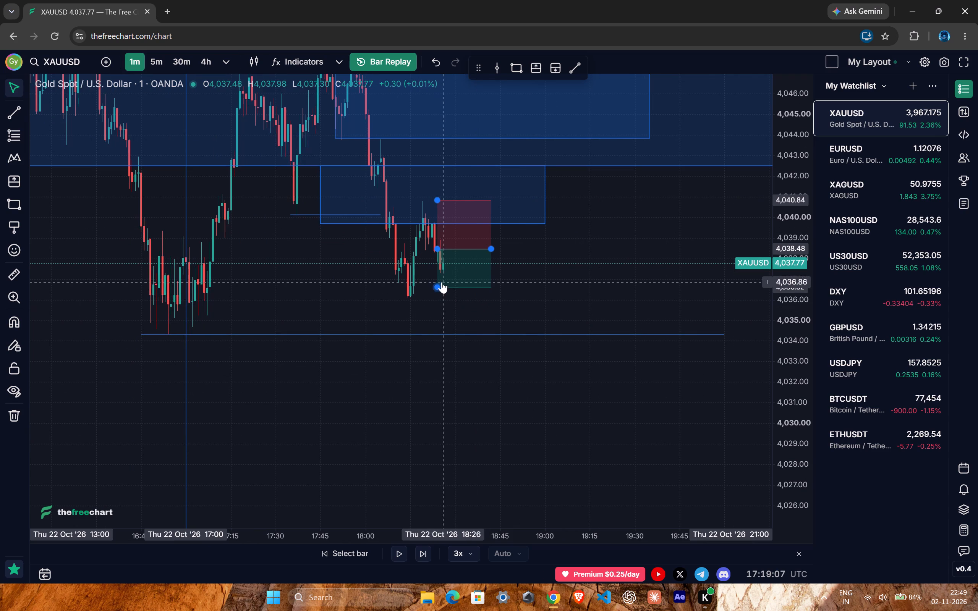
{"action": "left_click_drag", "start_coordinate": [436, 287], "coordinate": [434, 352]}
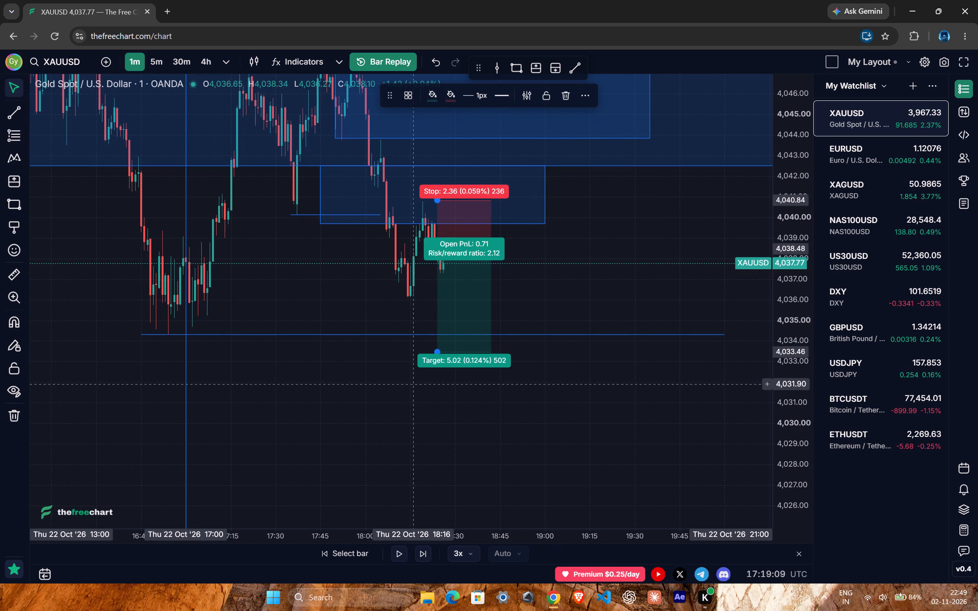
{"action": "left_click_drag", "start_coordinate": [437, 352], "coordinate": [436, 392]}
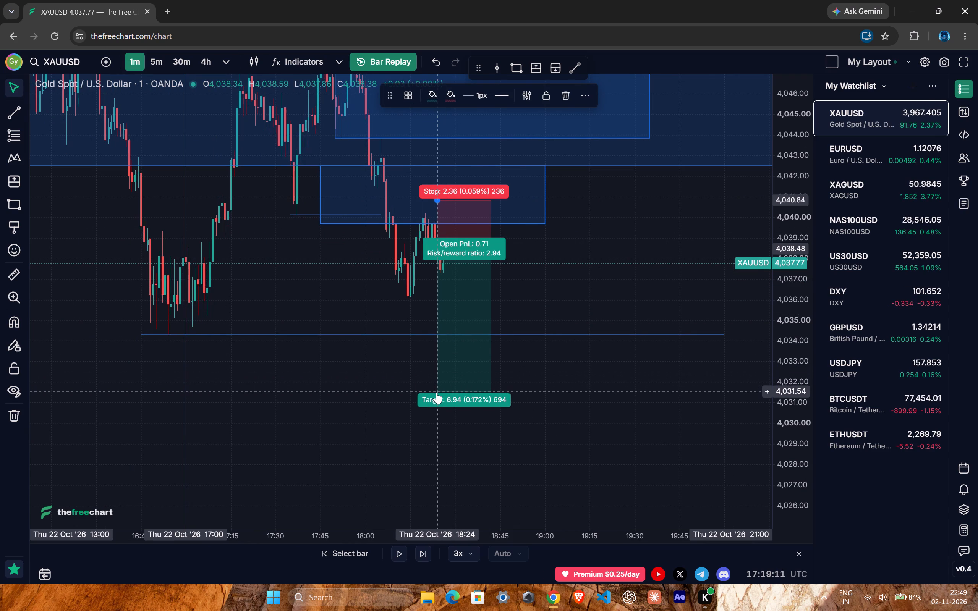
{"action": "left_click_drag", "start_coordinate": [436, 392], "coordinate": [436, 397]}
{"action": "left_click_drag", "start_coordinate": [785, 230], "coordinate": [759, 330]}
{"action": "left_click", "coordinate": [644, 354]}
{"action": "left_click_drag", "start_coordinate": [547, 416], "coordinate": [542, 420]}
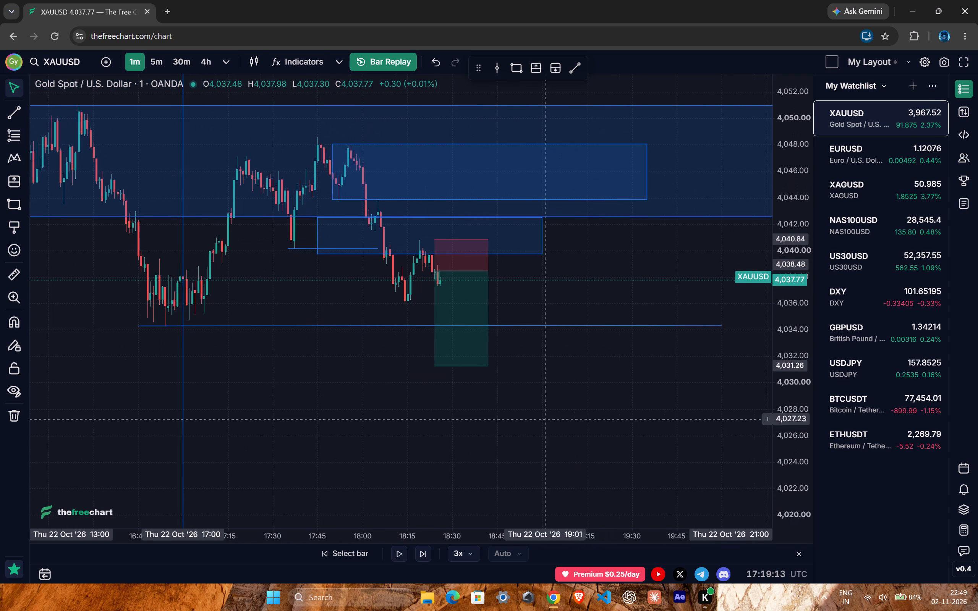
Run the Bar Replay forward on the 1m chart and pause it at about the 22 October 18:45 candle.
{"action": "left_click_drag", "start_coordinate": [542, 420], "coordinate": [517, 421]}
{"action": "scroll", "coordinate": [413, 402], "scroll_direction": "up", "scroll_amount": 1, "text": "ctrl"}
{"action": "left_click", "coordinate": [397, 554]}
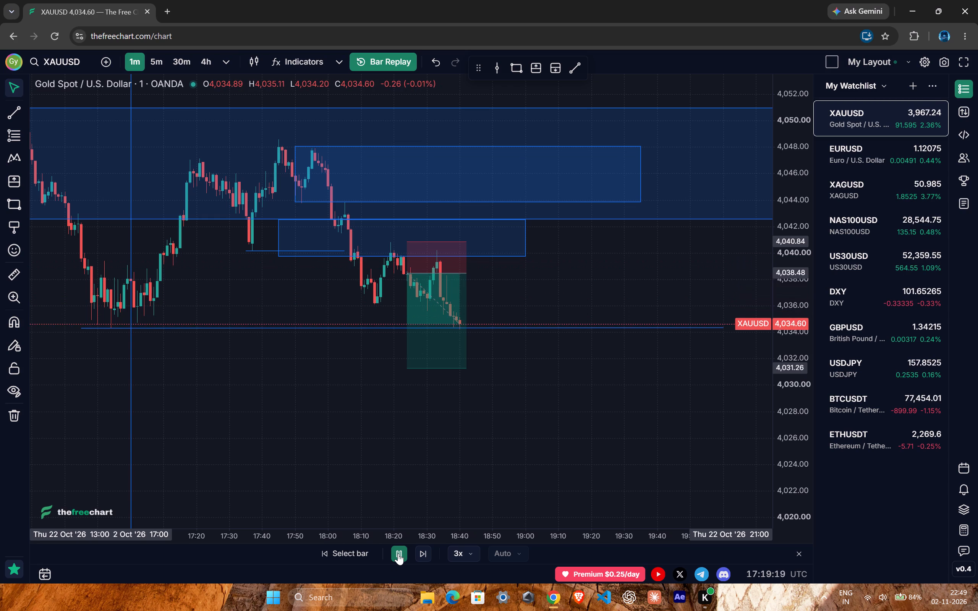
{"action": "left_click", "coordinate": [398, 553]}
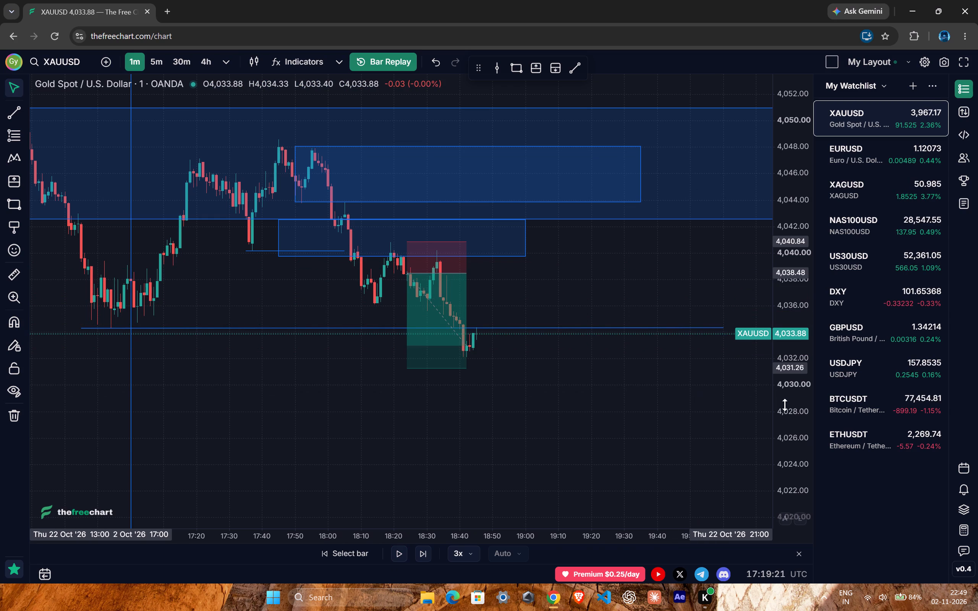
Continue the 1m Bar Replay until price reaches the short's 4,031.26 target, pausing at about the 18:55 candle.
{"action": "left_click_drag", "start_coordinate": [791, 416], "coordinate": [771, 161]}
{"action": "left_click_drag", "start_coordinate": [625, 425], "coordinate": [603, 358]}
{"action": "left_click_drag", "start_coordinate": [789, 277], "coordinate": [764, 429]}
{"action": "scroll", "coordinate": [504, 428], "scroll_direction": "up", "scroll_amount": 1}
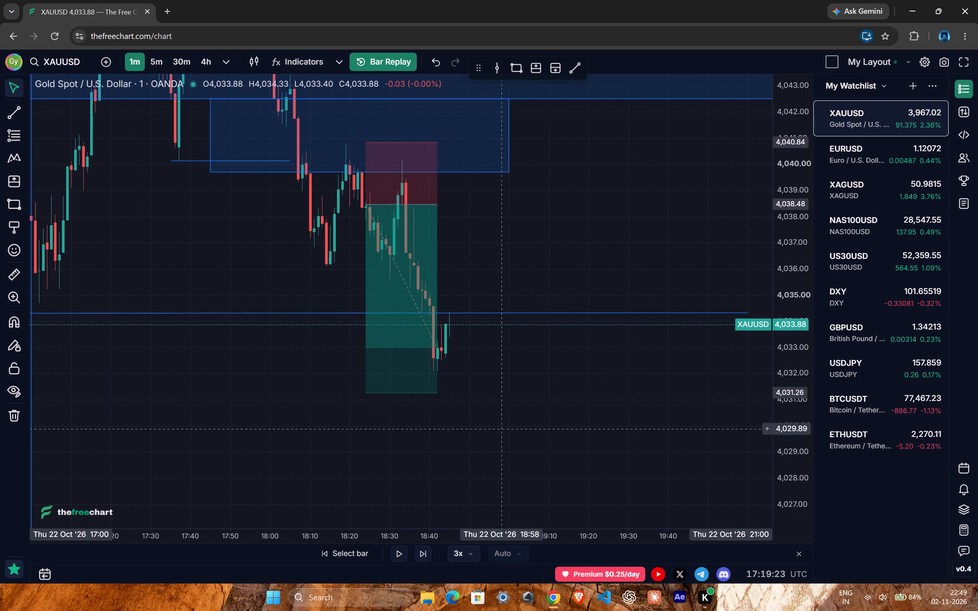
{"action": "scroll", "coordinate": [504, 428], "scroll_direction": "up", "scroll_amount": 1}
{"action": "left_click_drag", "start_coordinate": [787, 228], "coordinate": [709, 441]}
{"action": "scroll", "coordinate": [488, 396], "scroll_direction": "down", "scroll_amount": 12, "text": "ctrl"}
{"action": "scroll", "coordinate": [485, 395], "scroll_direction": "up", "scroll_amount": 2, "text": "ctrl"}
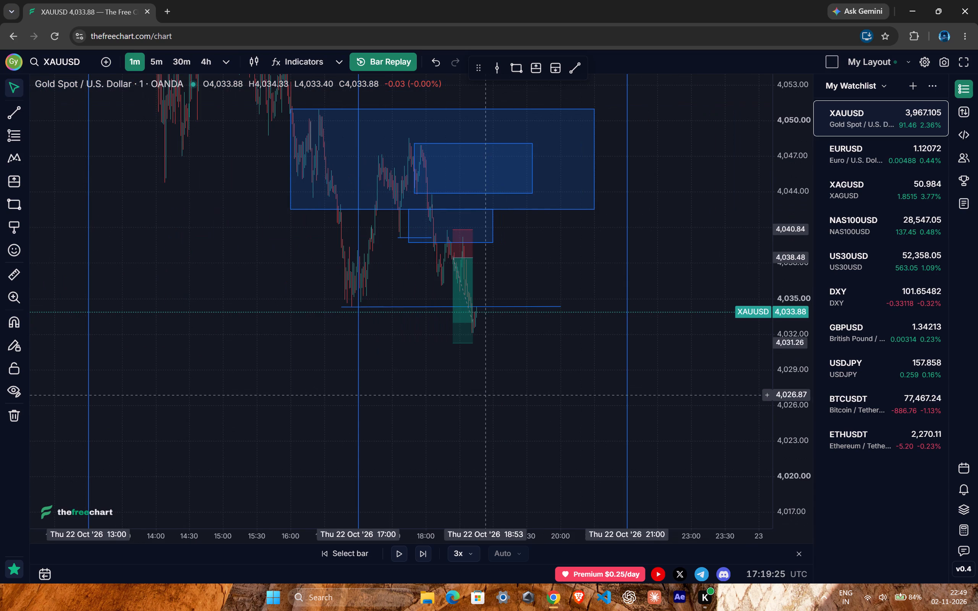
{"action": "scroll", "coordinate": [481, 422], "scroll_direction": "up", "scroll_amount": 3, "text": "ctrl"}
{"action": "left_click", "coordinate": [395, 551]}
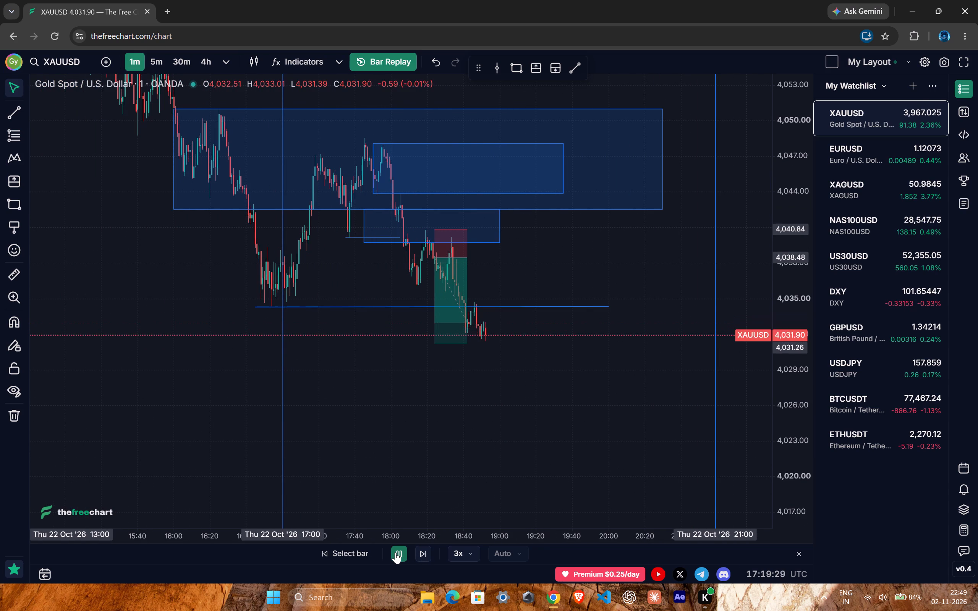
{"action": "left_click", "coordinate": [396, 553]}
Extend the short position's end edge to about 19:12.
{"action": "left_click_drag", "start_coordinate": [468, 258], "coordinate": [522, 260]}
Switch the replay chart to the 15m timeframe.
{"action": "left_click_drag", "start_coordinate": [573, 273], "coordinate": [520, 266]}
{"action": "scroll", "coordinate": [508, 266], "scroll_direction": "down", "scroll_amount": 5}
{"action": "left_click_drag", "start_coordinate": [785, 203], "coordinate": [767, 321]}
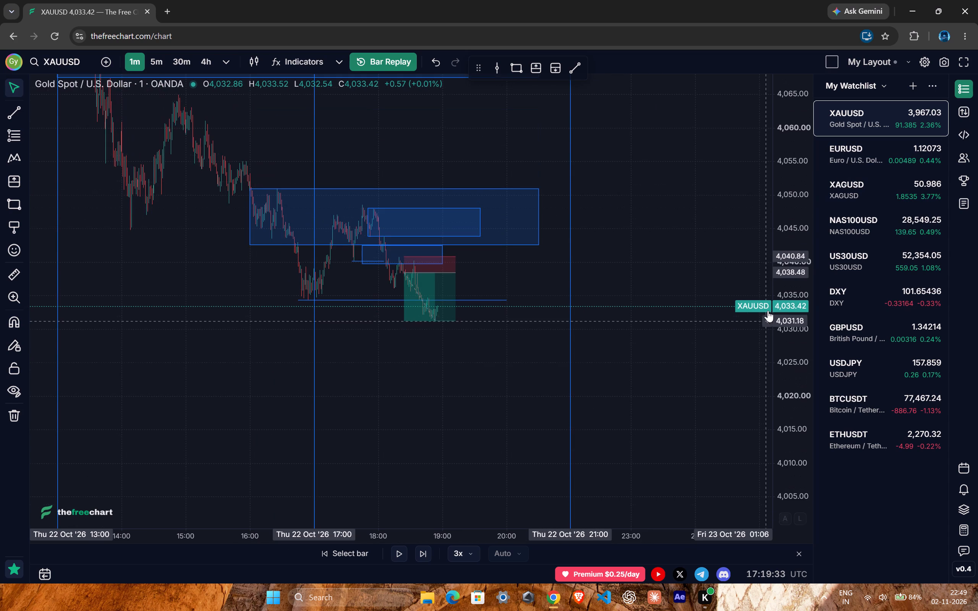
{"action": "type", "text": "15"}
{"action": "key", "text": "Return"}
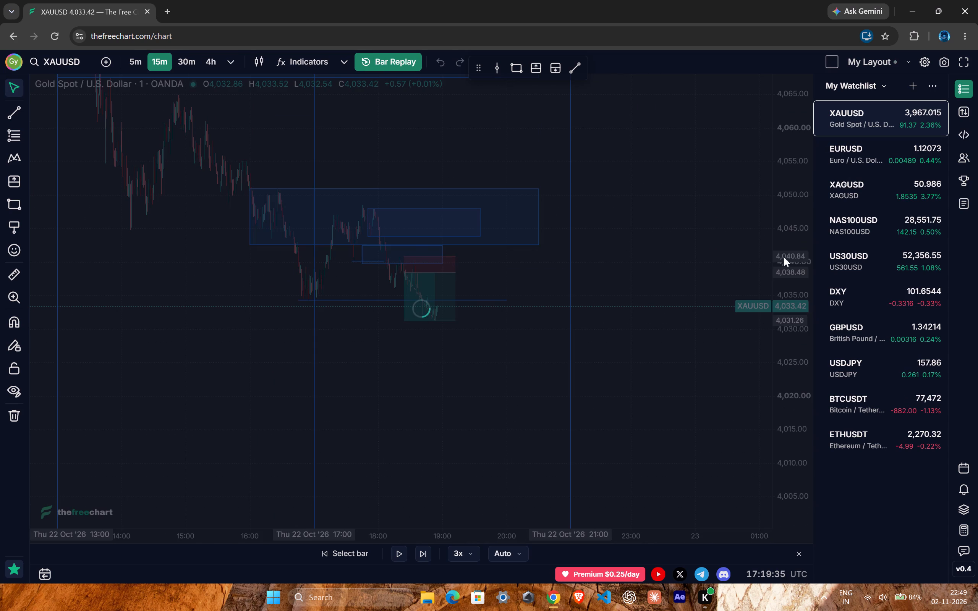
Examine the 15m price action around the marked zones, the trend line and the short position.
{"action": "scroll", "coordinate": [397, 349], "scroll_direction": "up", "scroll_amount": 15, "text": "ctrl"}
{"action": "scroll", "coordinate": [596, 391], "scroll_direction": "up", "scroll_amount": 5, "text": "ctrl"}
{"action": "left_click_drag", "start_coordinate": [599, 384], "coordinate": [573, 383]}
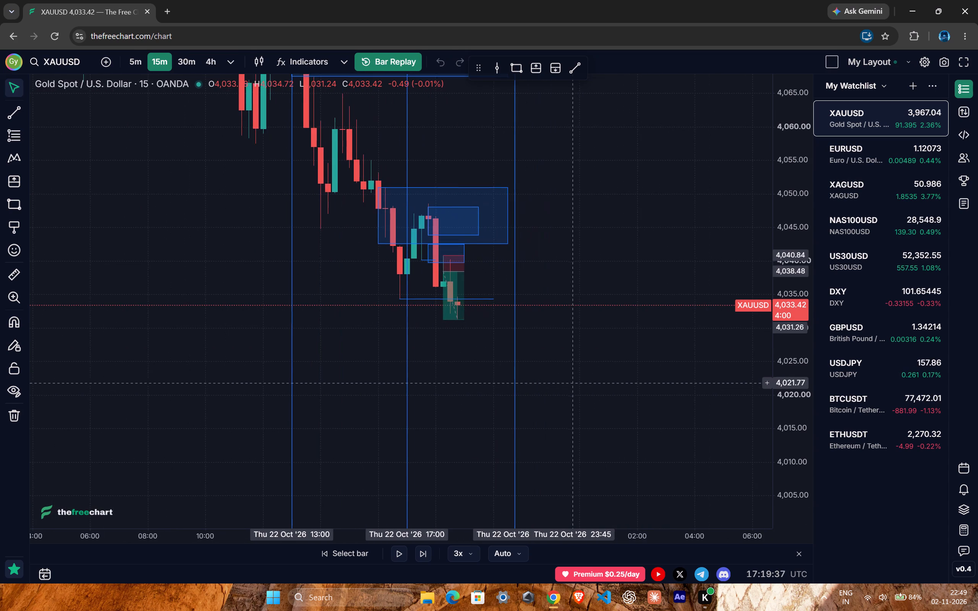
{"action": "left_click_drag", "start_coordinate": [573, 383], "coordinate": [573, 382]}
{"action": "scroll", "coordinate": [521, 370], "scroll_direction": "up", "scroll_amount": 4, "text": "ctrl"}
{"action": "left_click_drag", "start_coordinate": [780, 372], "coordinate": [778, 254]}
{"action": "left_click_drag", "start_coordinate": [694, 200], "coordinate": [691, 288]}
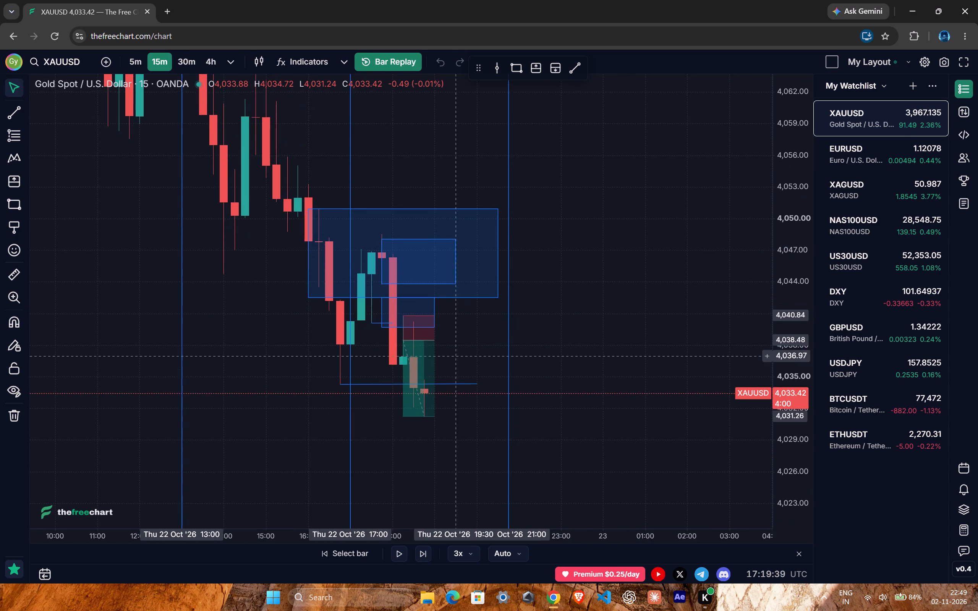
{"action": "scroll", "coordinate": [433, 365], "scroll_direction": "up", "scroll_amount": 5, "text": "ctrl"}
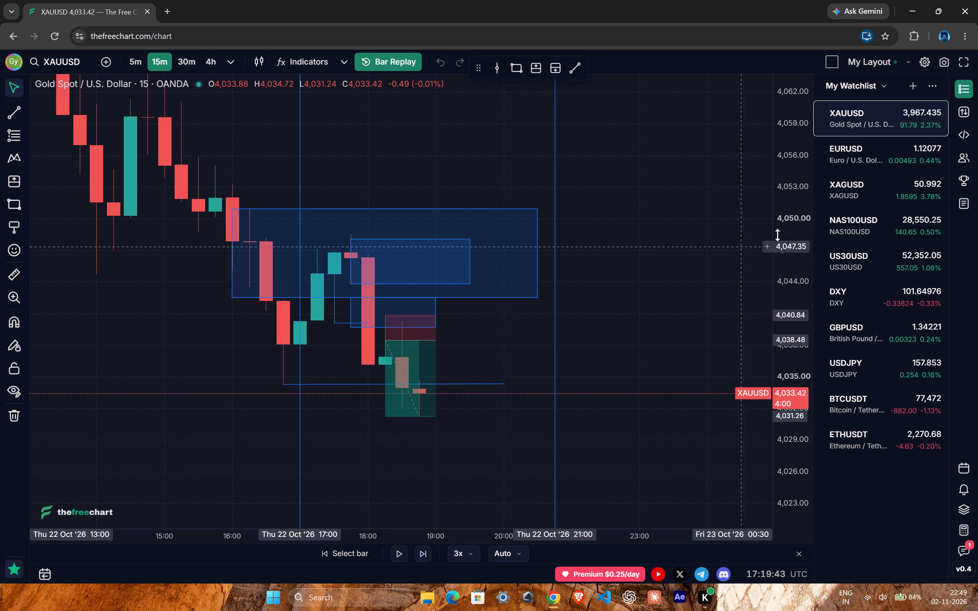
{"action": "left_click_drag", "start_coordinate": [599, 353], "coordinate": [568, 313]}
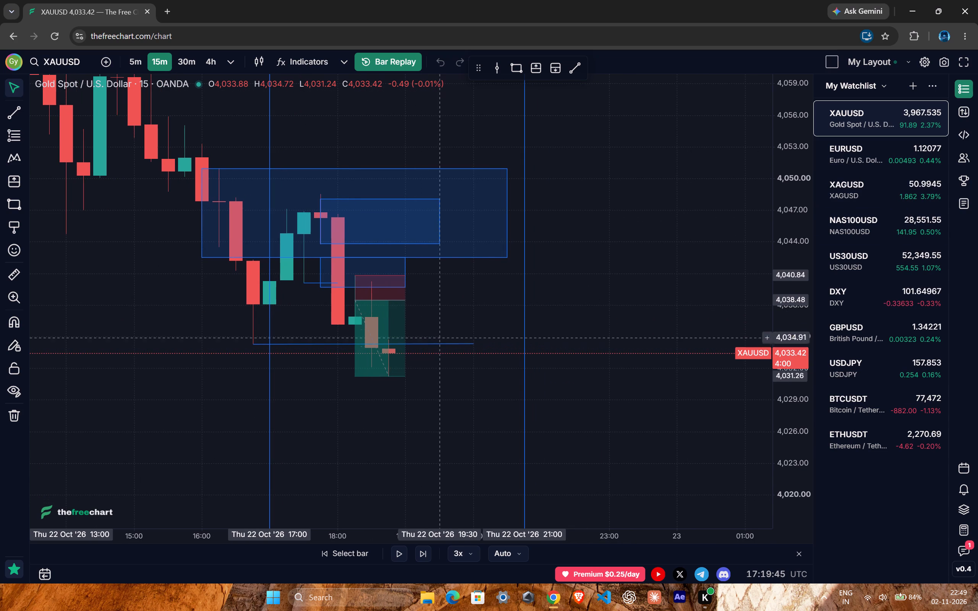
{"action": "scroll", "coordinate": [436, 317], "scroll_direction": "down", "scroll_amount": 5}
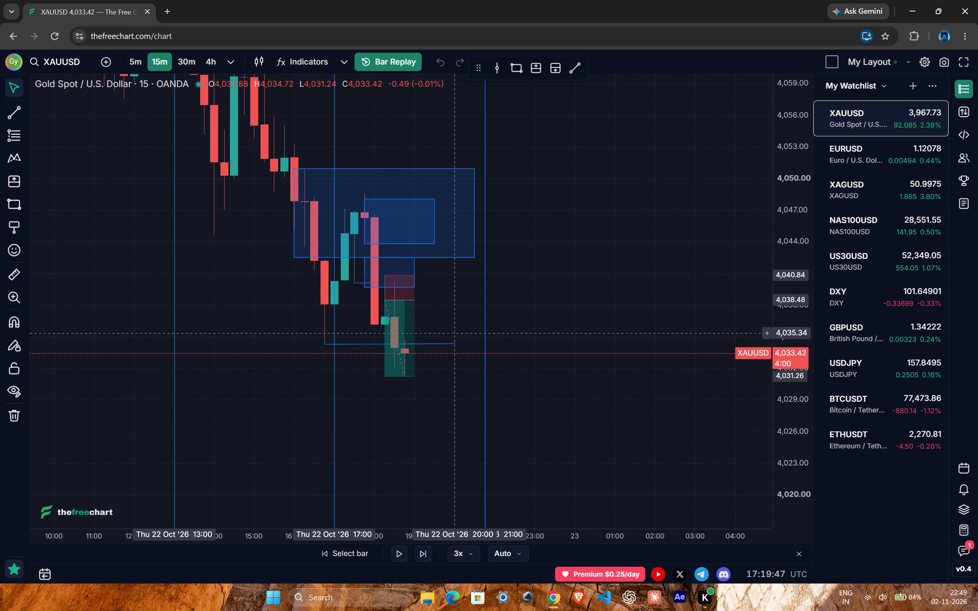
{"action": "left_click_drag", "start_coordinate": [441, 367], "coordinate": [372, 146], "text": "ctrl"}
{"action": "left_click", "coordinate": [575, 280]}
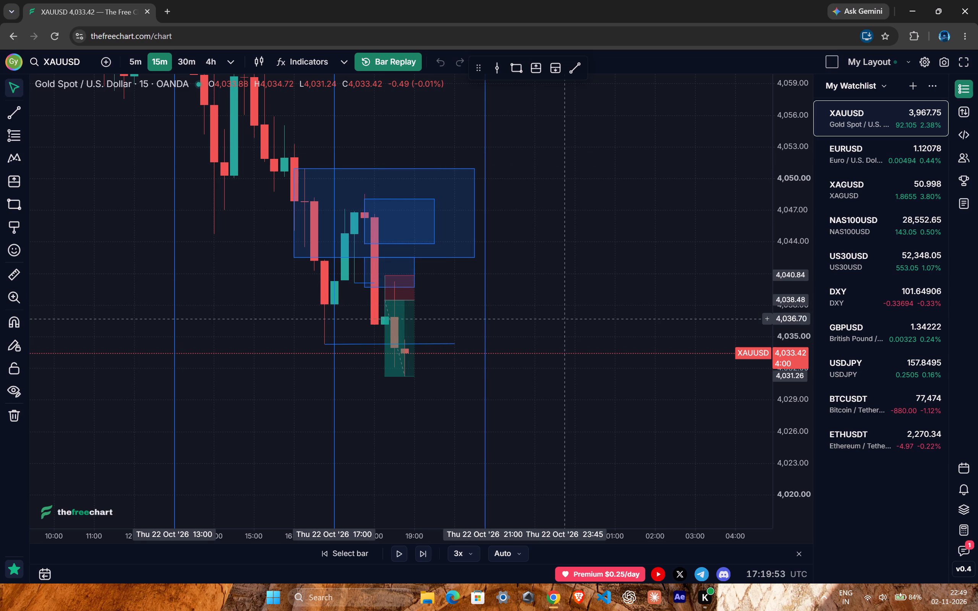
{"action": "scroll", "coordinate": [416, 330], "scroll_direction": "up", "scroll_amount": 6, "text": "ctrl"}
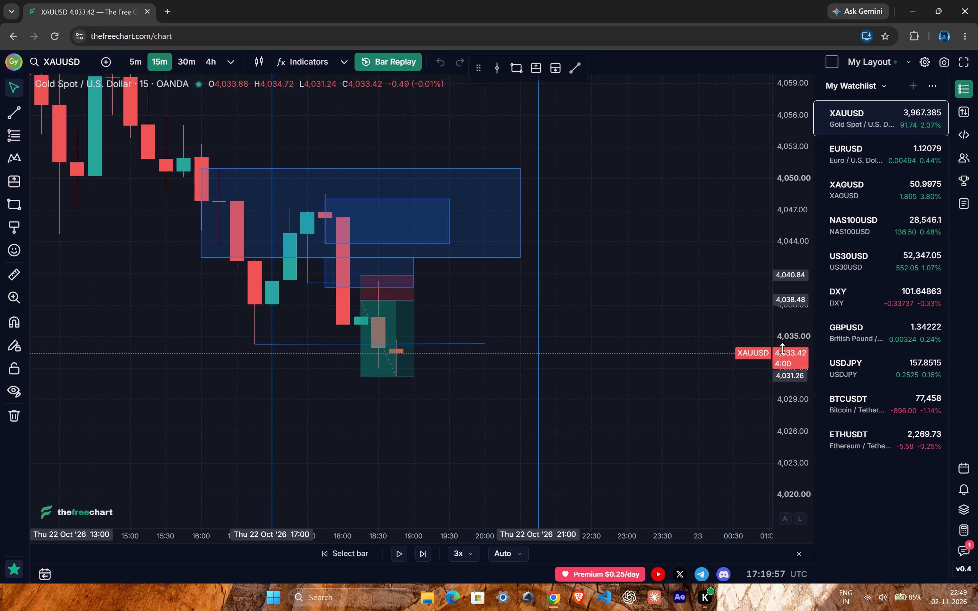
{"action": "left_click_drag", "start_coordinate": [791, 363], "coordinate": [784, 260]}
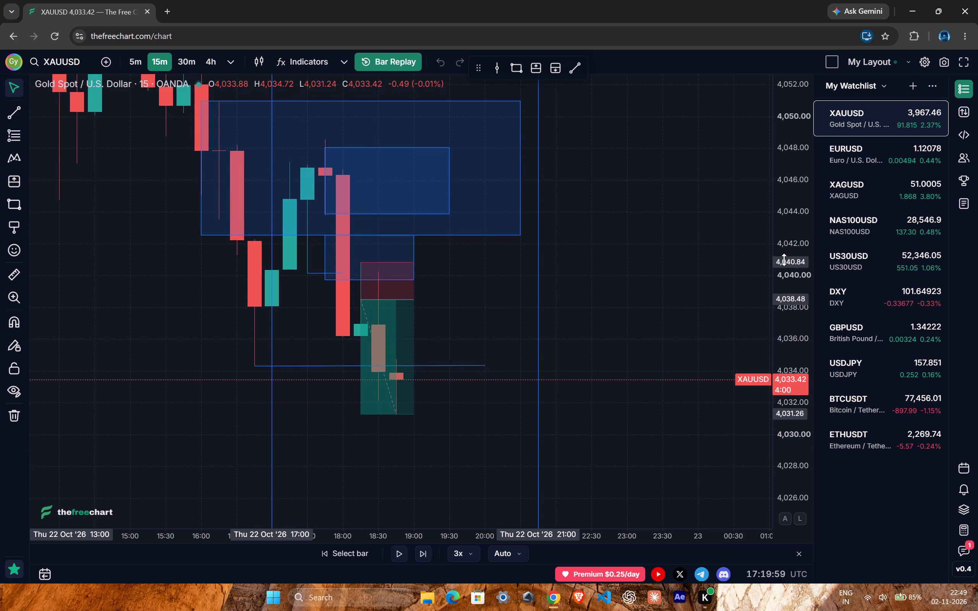
{"action": "left_click_drag", "start_coordinate": [784, 260], "coordinate": [807, 286]}
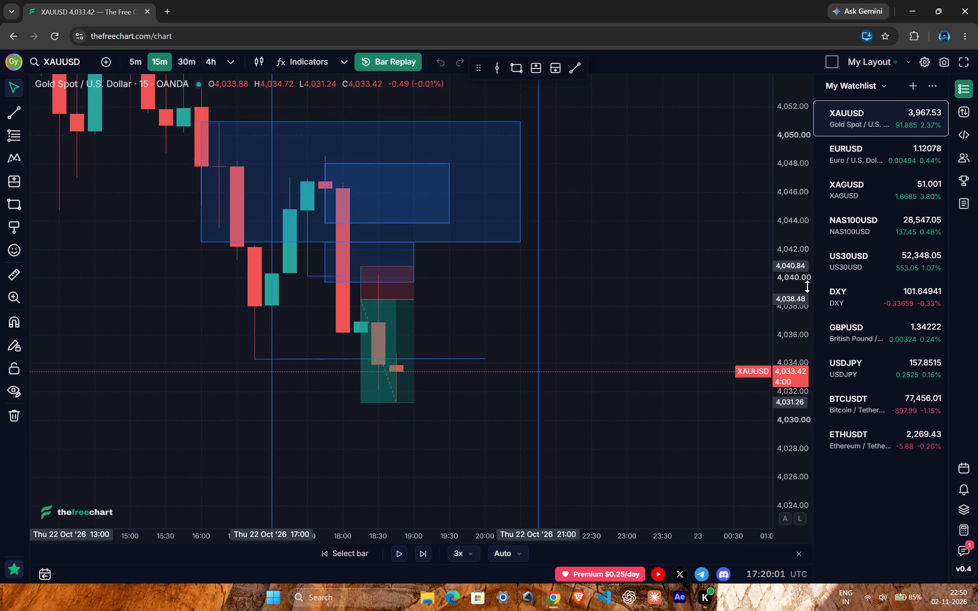
{"action": "left_click_drag", "start_coordinate": [807, 286], "coordinate": [800, 291]}
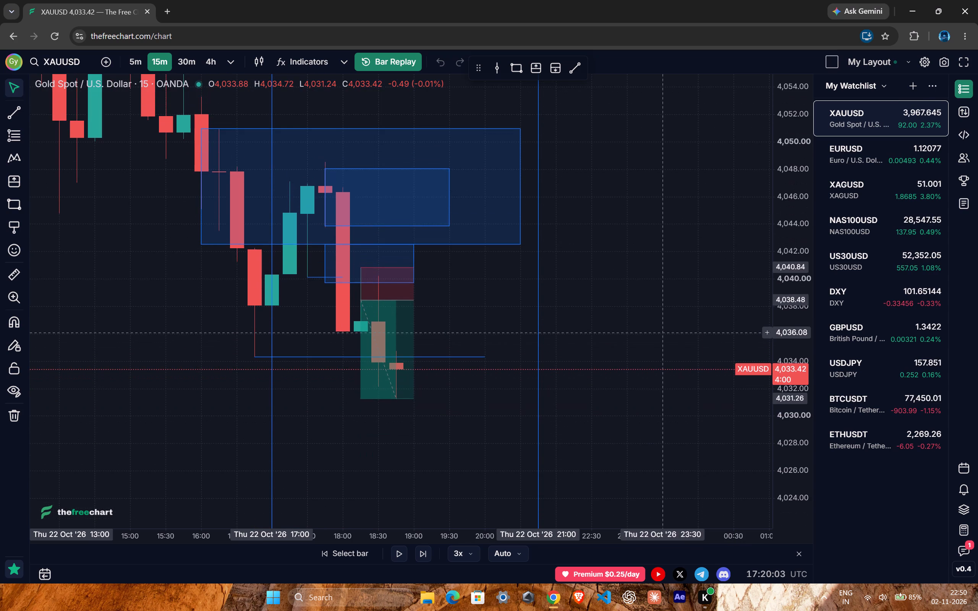
Run the Bar Replay forward on the 15m chart and pause it at the 22 October 19:15 candle.
{"action": "left_click_drag", "start_coordinate": [666, 333], "coordinate": [652, 281]}
{"action": "scroll", "coordinate": [557, 288], "scroll_direction": "down", "scroll_amount": 4}
{"action": "left_click_drag", "start_coordinate": [784, 213], "coordinate": [766, 304]}
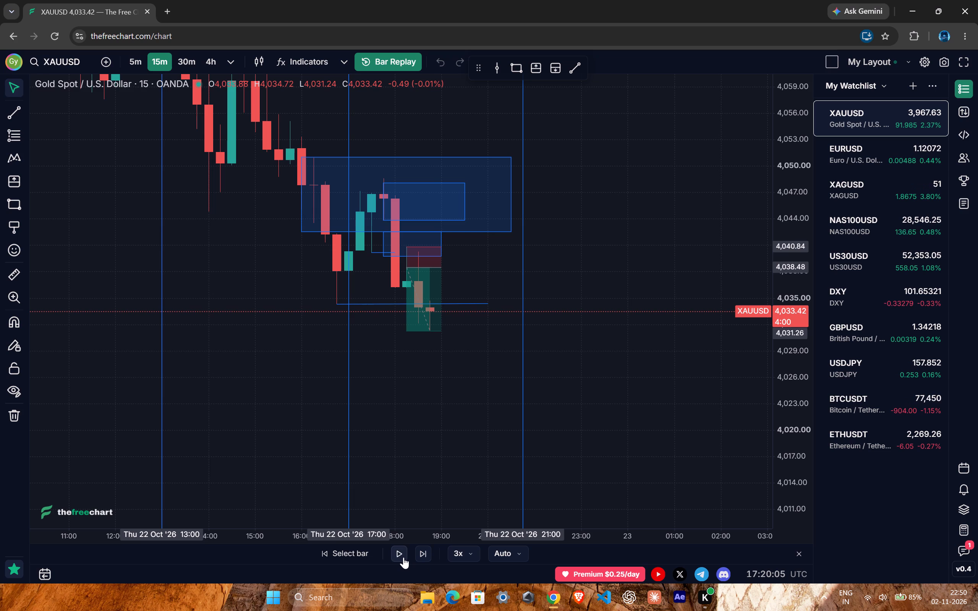
{"action": "left_click", "coordinate": [403, 557]}
{"action": "left_click", "coordinate": [403, 556]}
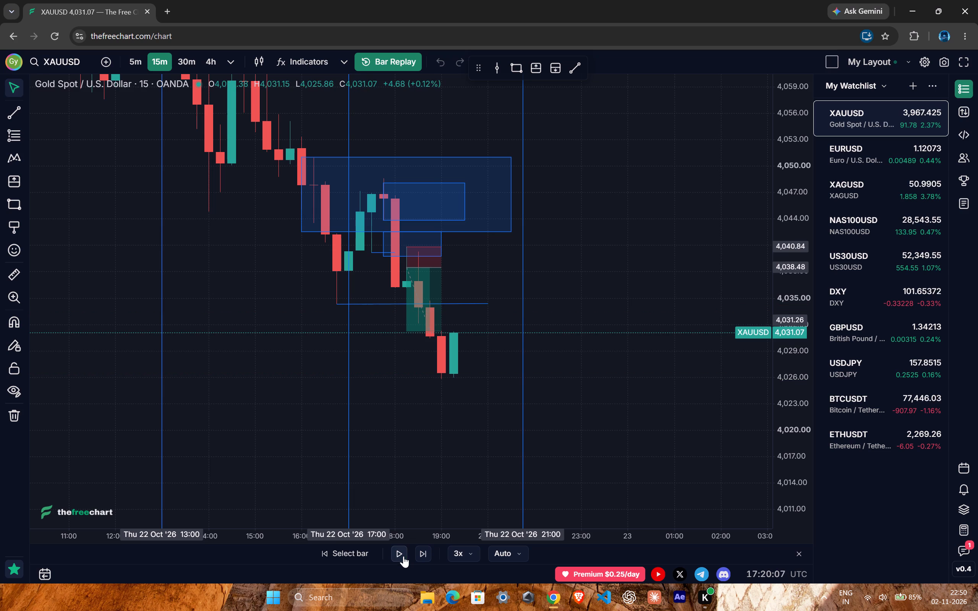
Delete the short position from the chart.
{"action": "left_click_drag", "start_coordinate": [474, 415], "coordinate": [445, 425]}
{"action": "scroll", "coordinate": [392, 419], "scroll_direction": "up", "scroll_amount": 4, "text": "ctrl"}
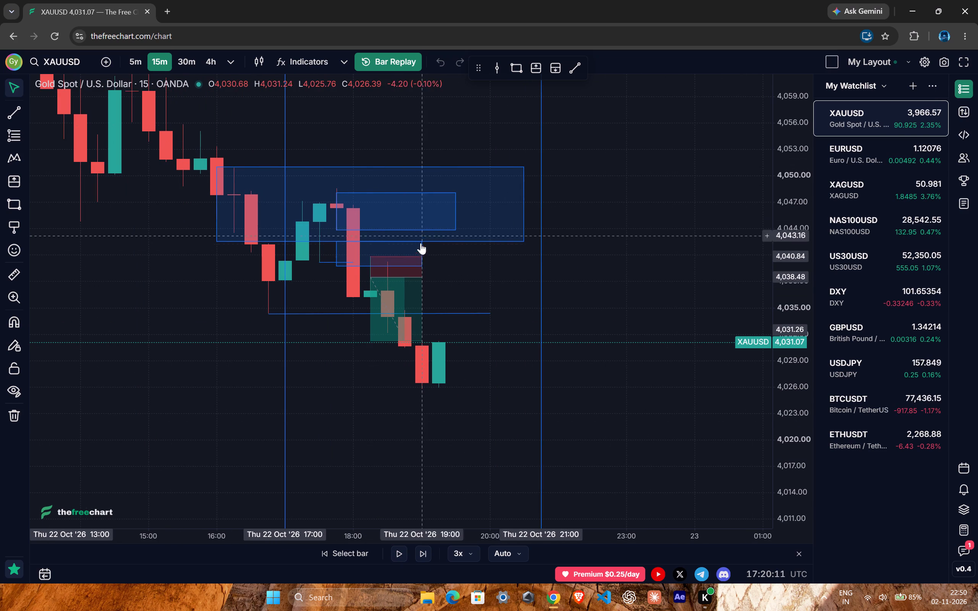
{"action": "left_click", "coordinate": [395, 288]}
{"action": "left_click", "coordinate": [567, 100]}
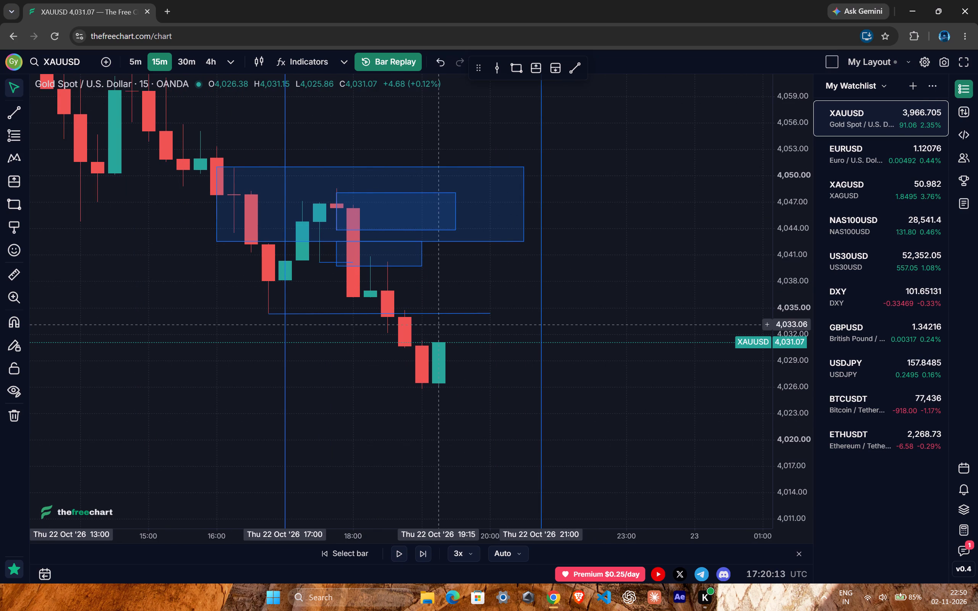
Delete the horizontal trend line at about 4,034.3.
{"action": "left_click", "coordinate": [438, 310]}
{"action": "left_click", "coordinate": [567, 91]}
{"action": "left_click", "coordinate": [459, 270]}
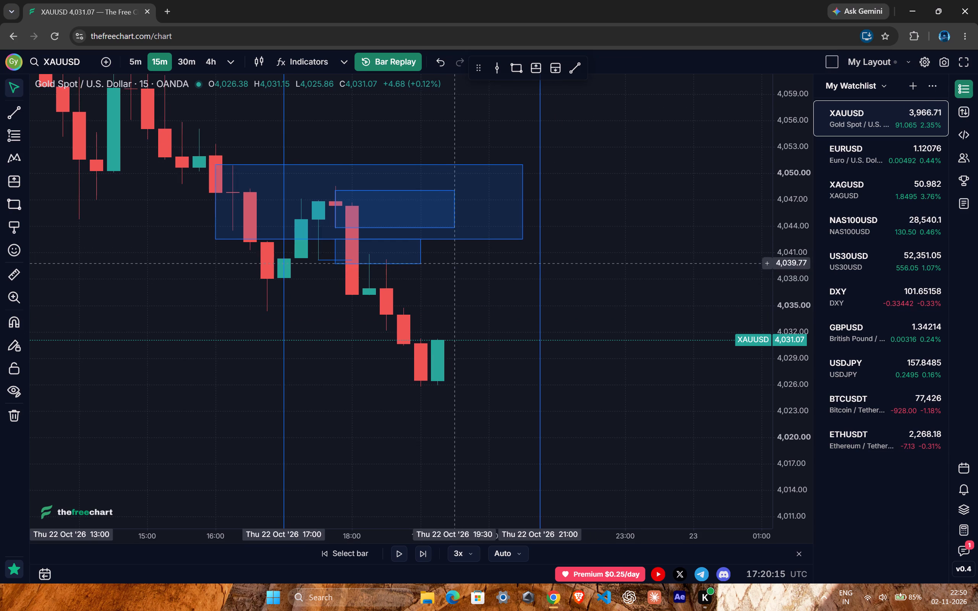
Draw a rectangle zone from about 4,031.2 to 4,040.2, spanning 22 October 17:30 to 23 October 00:15.
{"action": "scroll", "coordinate": [448, 265], "scroll_direction": "down", "scroll_amount": 5, "text": "ctrl"}
{"action": "left_click_drag", "start_coordinate": [792, 373], "coordinate": [780, 222]}
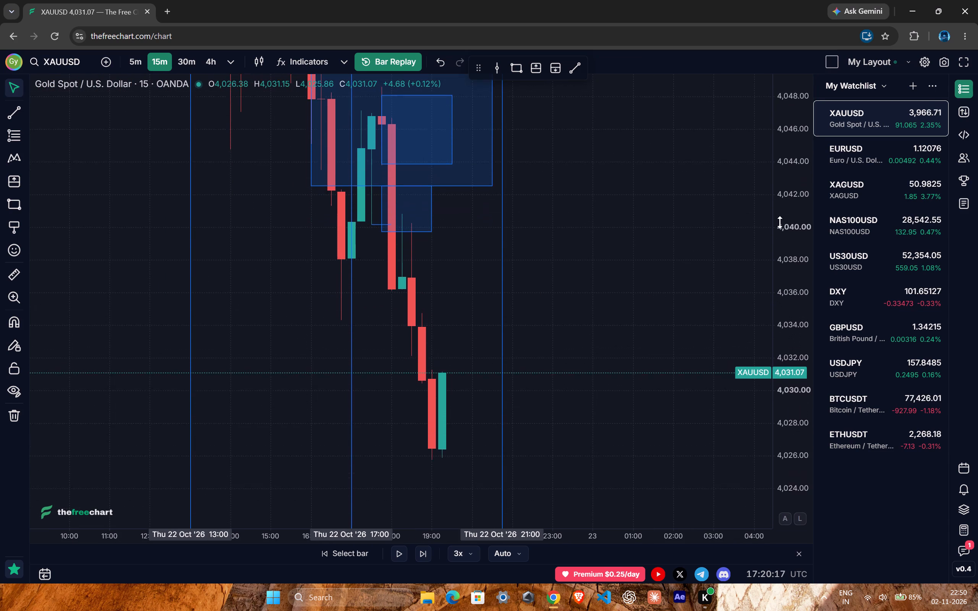
{"action": "left_click_drag", "start_coordinate": [780, 222], "coordinate": [758, 303]}
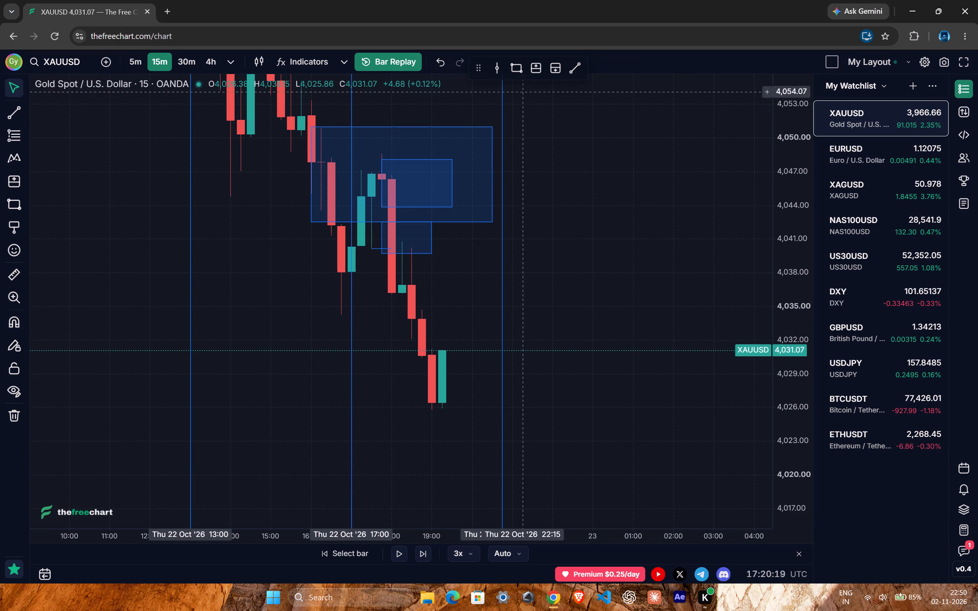
{"action": "left_click", "coordinate": [519, 73]}
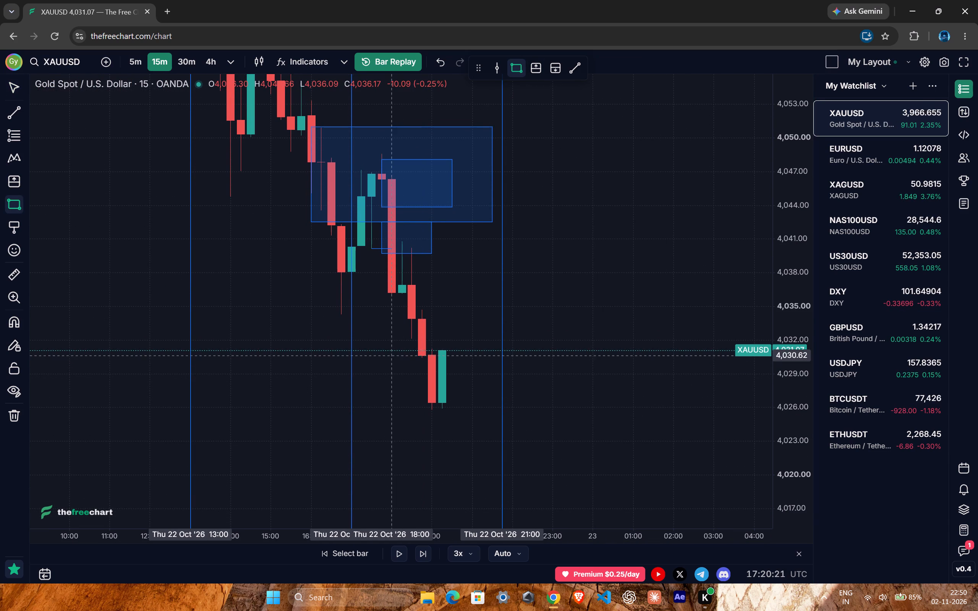
{"action": "left_click", "coordinate": [376, 349]}
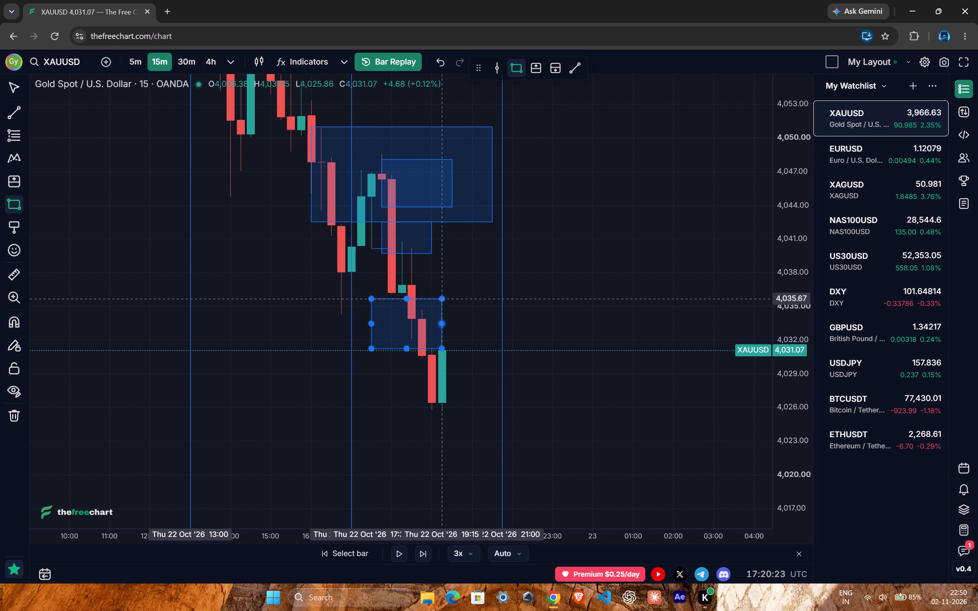
{"action": "left_click", "coordinate": [604, 247]}
{"action": "left_click", "coordinate": [629, 304]}
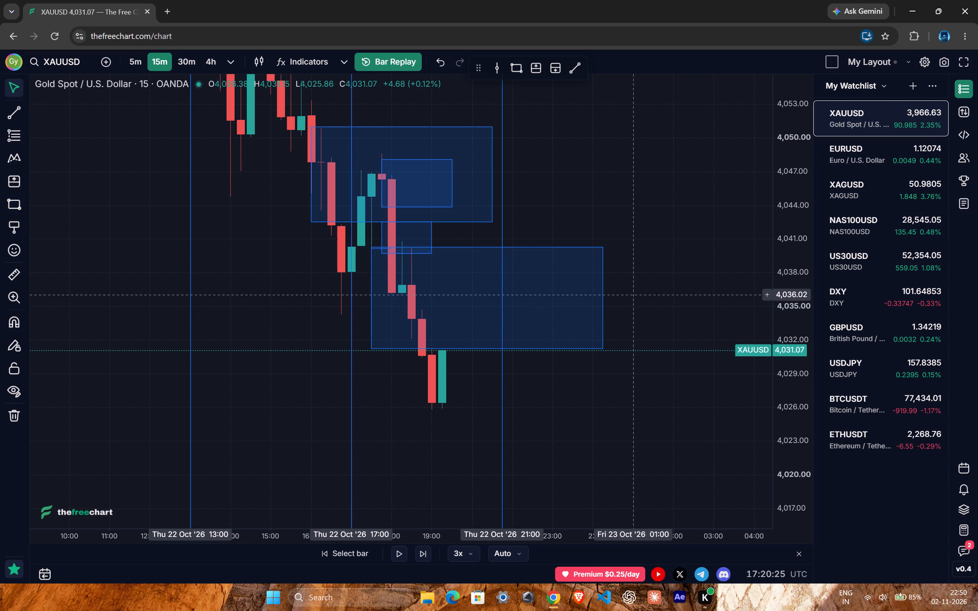
Switch the replay chart to the 5m timeframe.
{"action": "key", "text": "5"}
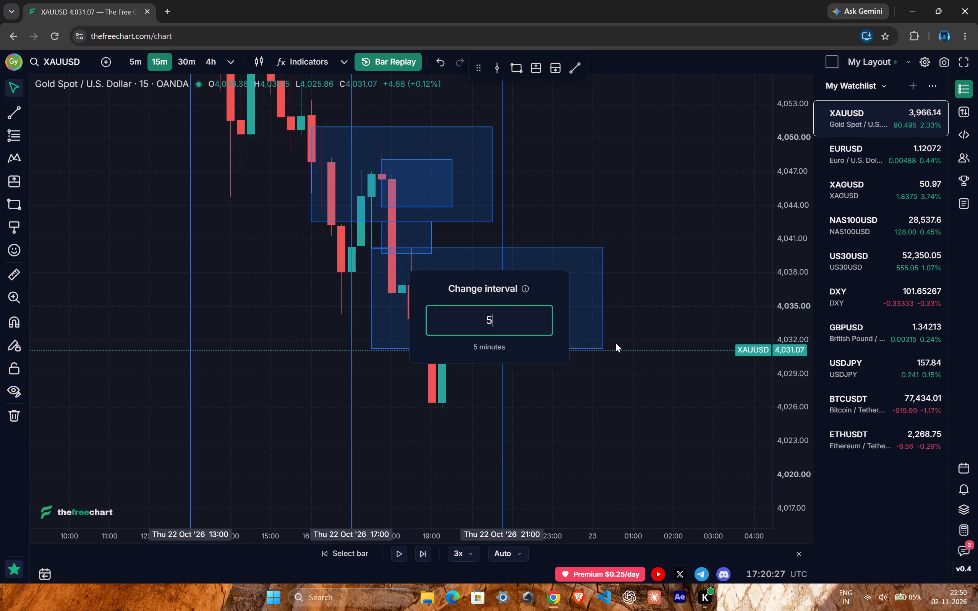
{"action": "key", "text": "Return"}
Run the Bar Replay forward on the 5m chart and pause it at the 22 October 19:40 candle.
{"action": "scroll", "coordinate": [487, 460], "scroll_direction": "down", "scroll_amount": 5, "text": "ctrl"}
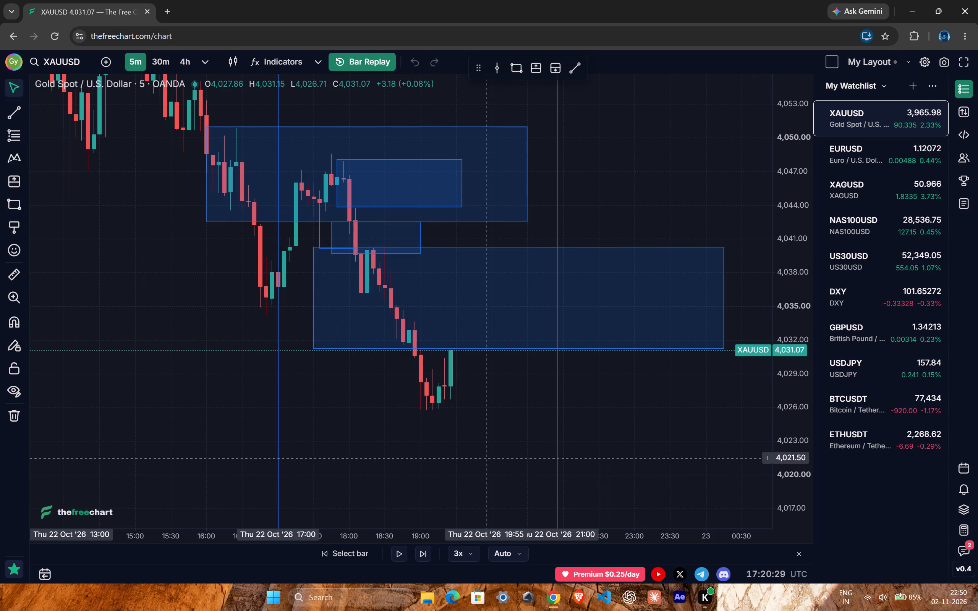
{"action": "left_click", "coordinate": [396, 554]}
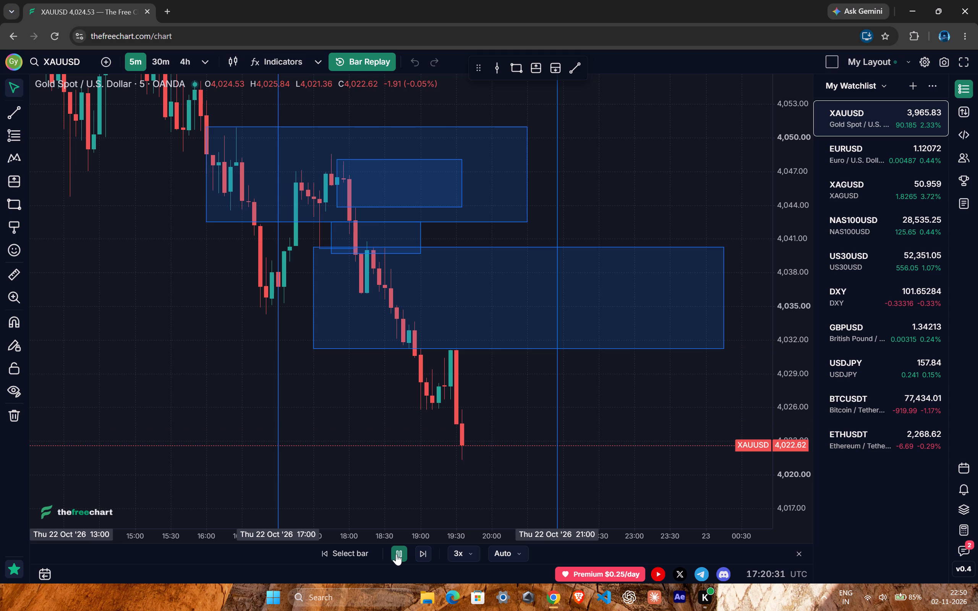
{"action": "left_click", "coordinate": [396, 554]}
Check the latest price action on the 15m timeframe, then return the chart to 5m.
{"action": "left_click_drag", "start_coordinate": [515, 419], "coordinate": [497, 369]}
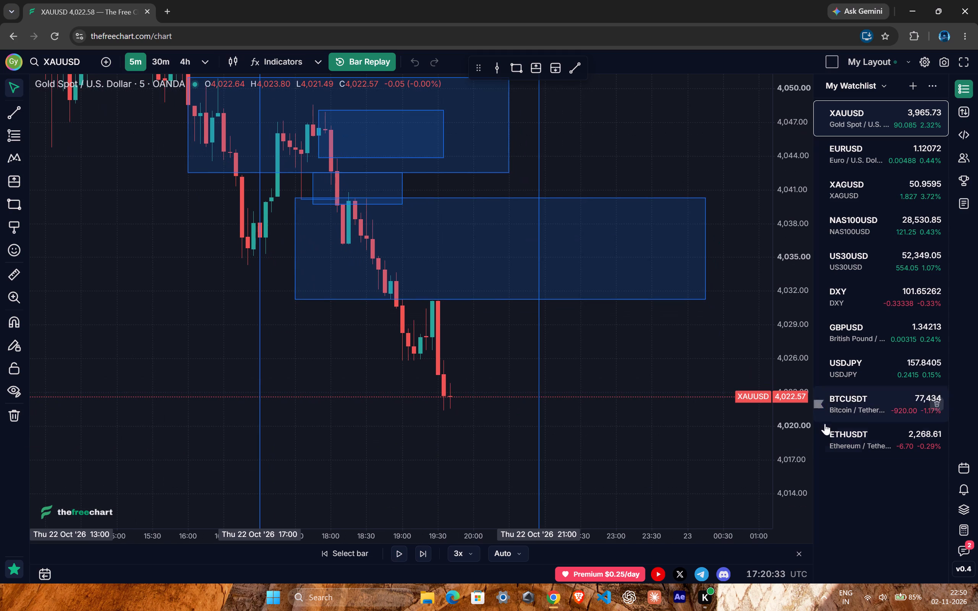
{"action": "left_click_drag", "start_coordinate": [790, 415], "coordinate": [784, 387]}
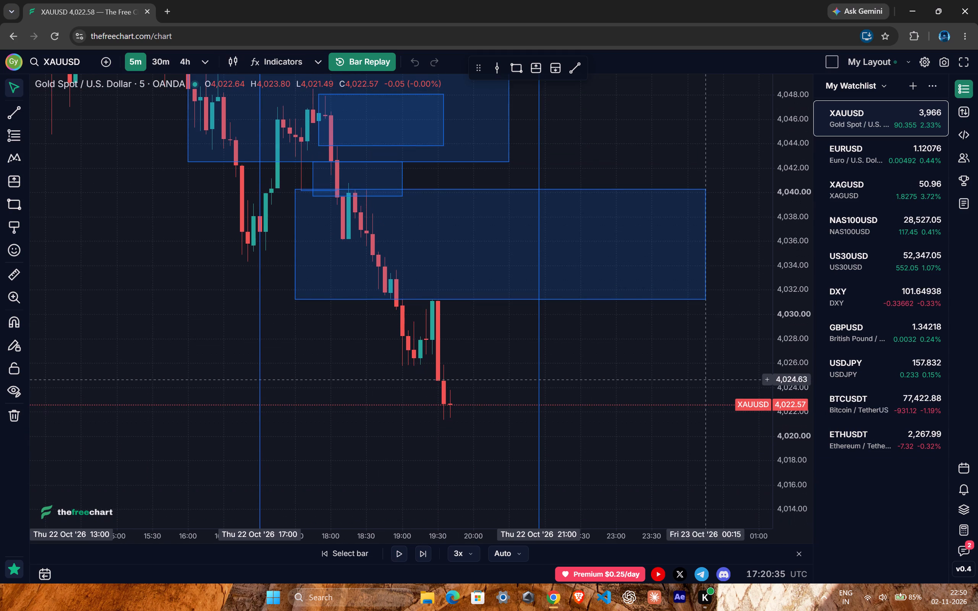
{"action": "type", "text": "15"}
{"action": "key", "text": "Return"}
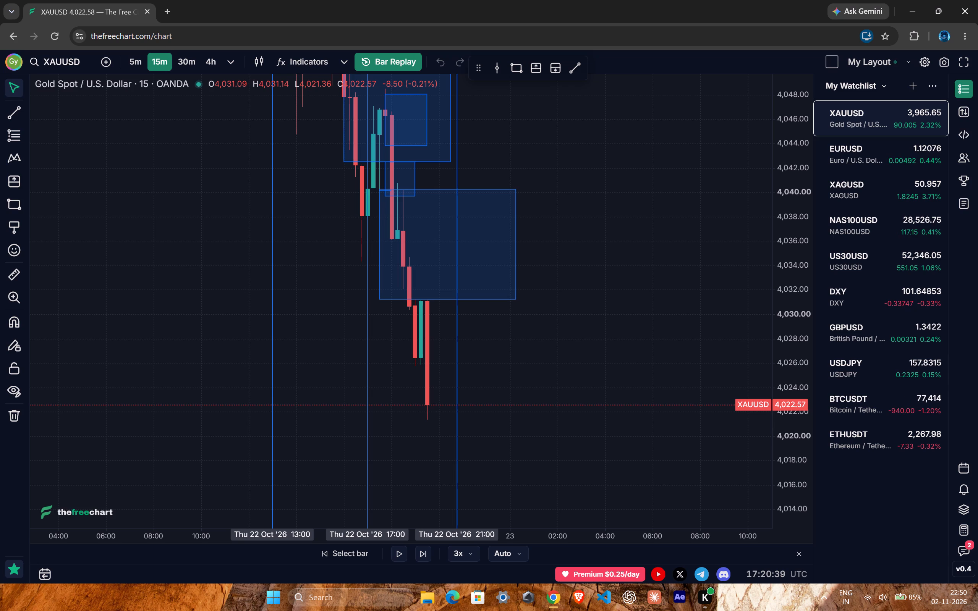
{"action": "key", "text": "5"}
{"action": "key", "text": "Return"}
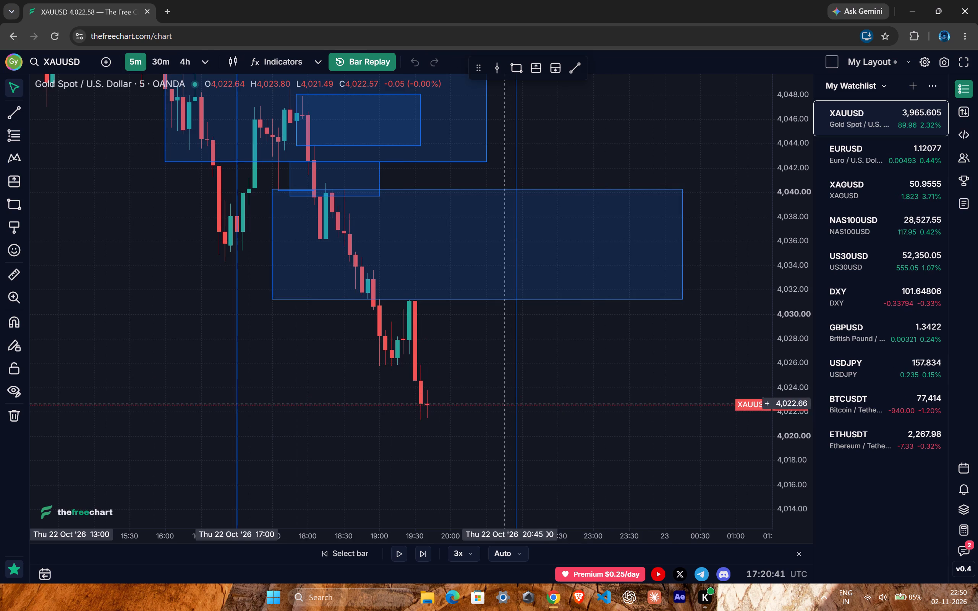
Run the Bar Replay forward on the 5m chart and pause it at about the 22 October 19:50 candle.
{"action": "scroll", "coordinate": [479, 402], "scroll_direction": "up", "scroll_amount": 1, "text": "ctrl"}
{"action": "left_click", "coordinate": [404, 553]}
{"action": "left_click", "coordinate": [402, 554]}
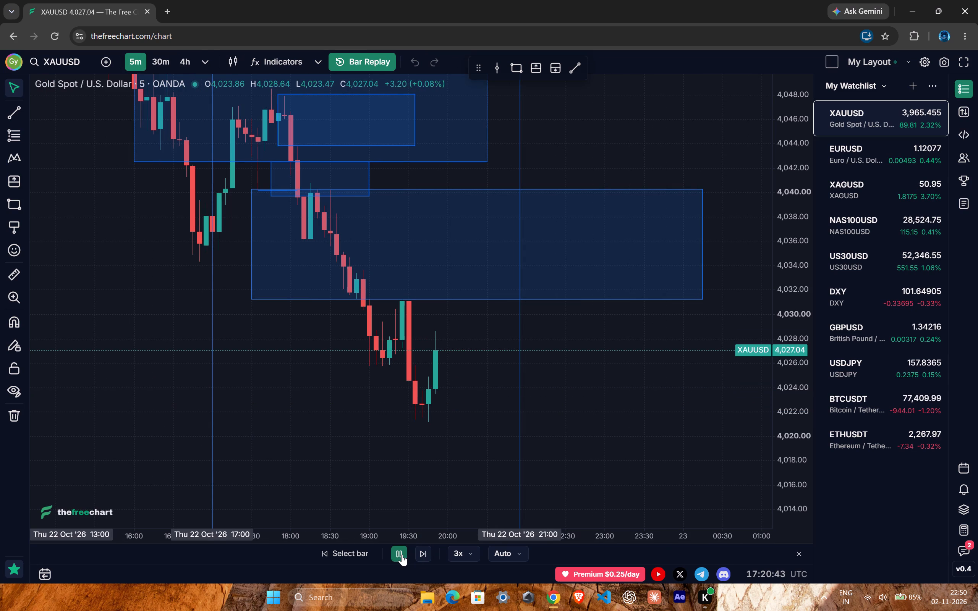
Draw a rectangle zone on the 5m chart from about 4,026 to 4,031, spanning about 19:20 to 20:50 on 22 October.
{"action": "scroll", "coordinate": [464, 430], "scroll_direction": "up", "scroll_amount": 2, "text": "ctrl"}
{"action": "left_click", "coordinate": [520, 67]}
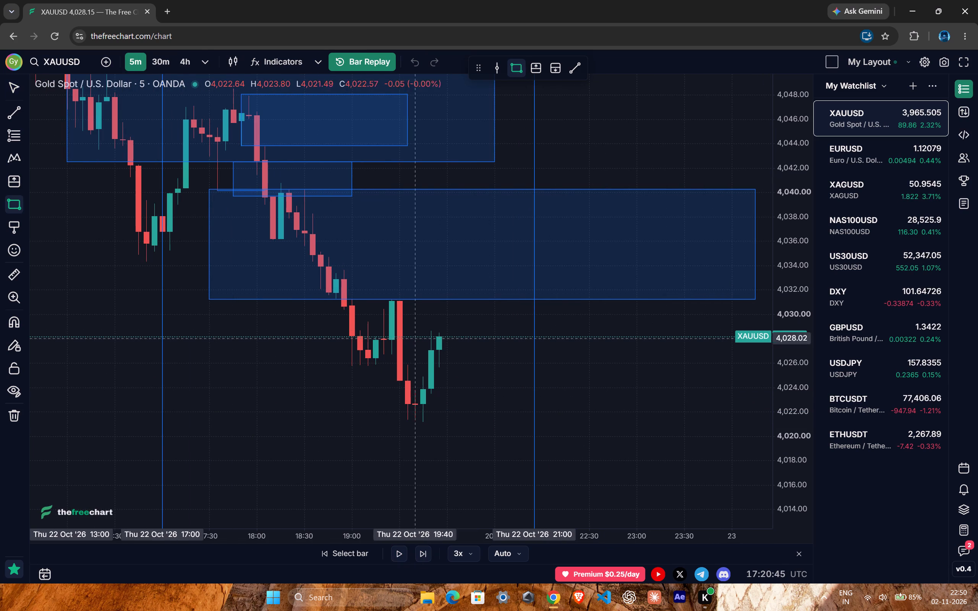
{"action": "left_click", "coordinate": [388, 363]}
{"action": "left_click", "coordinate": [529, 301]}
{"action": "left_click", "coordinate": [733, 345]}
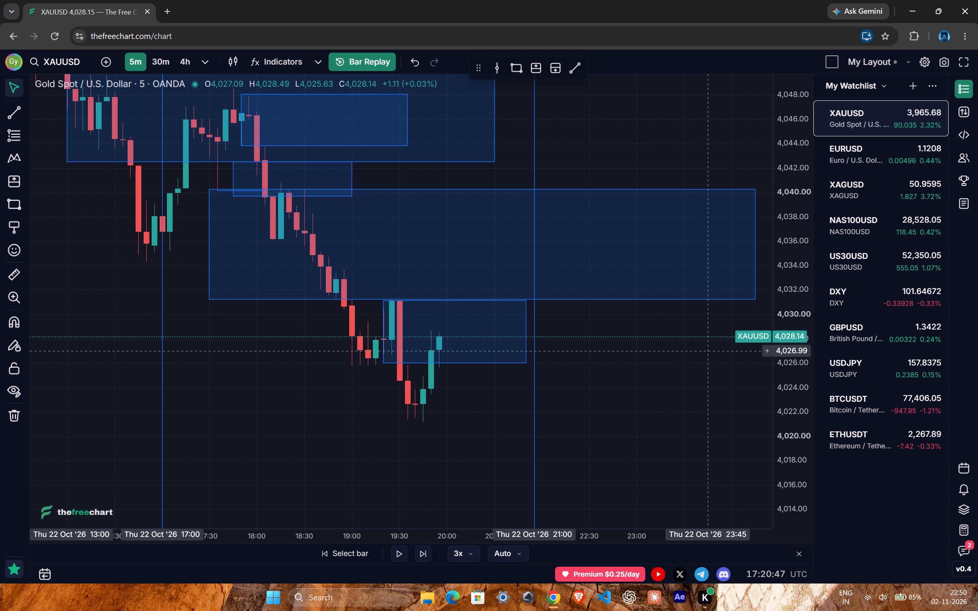
Switch the replay chart to the 1m timeframe.
{"action": "key", "text": "1"}
{"action": "key", "text": "Return"}
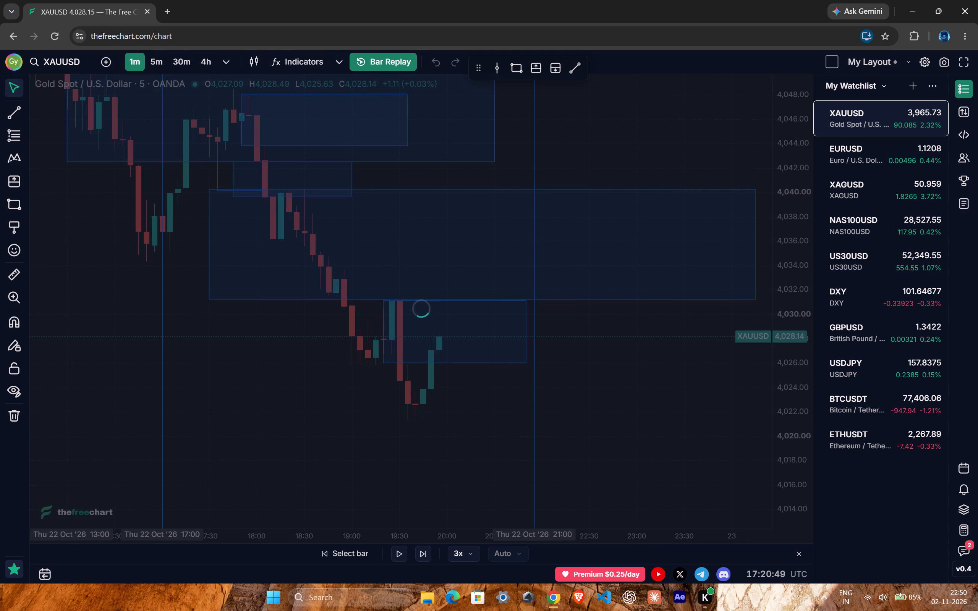
{"action": "scroll", "coordinate": [412, 379], "scroll_direction": "down", "scroll_amount": 3, "text": "ctrl"}
{"action": "left_click_drag", "start_coordinate": [790, 420], "coordinate": [787, 309]}
{"action": "left_click_drag", "start_coordinate": [427, 491], "coordinate": [395, 433]}
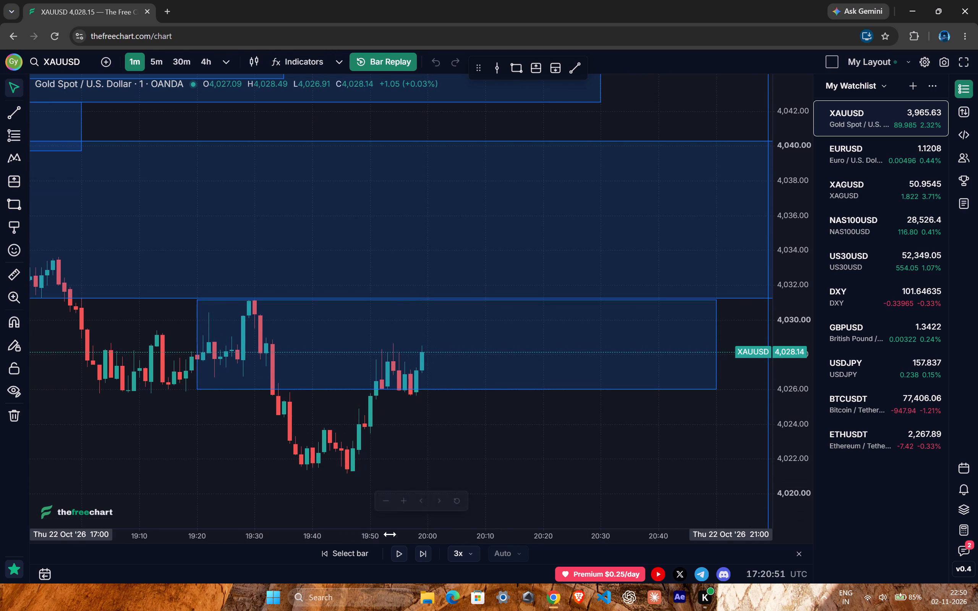
{"action": "left_click_drag", "start_coordinate": [517, 459], "coordinate": [487, 390]}
Run the Bar Replay forward on the 1m chart in two stretches and pause it at about the 22 October 20:09 candle.
{"action": "left_click", "coordinate": [399, 557]}
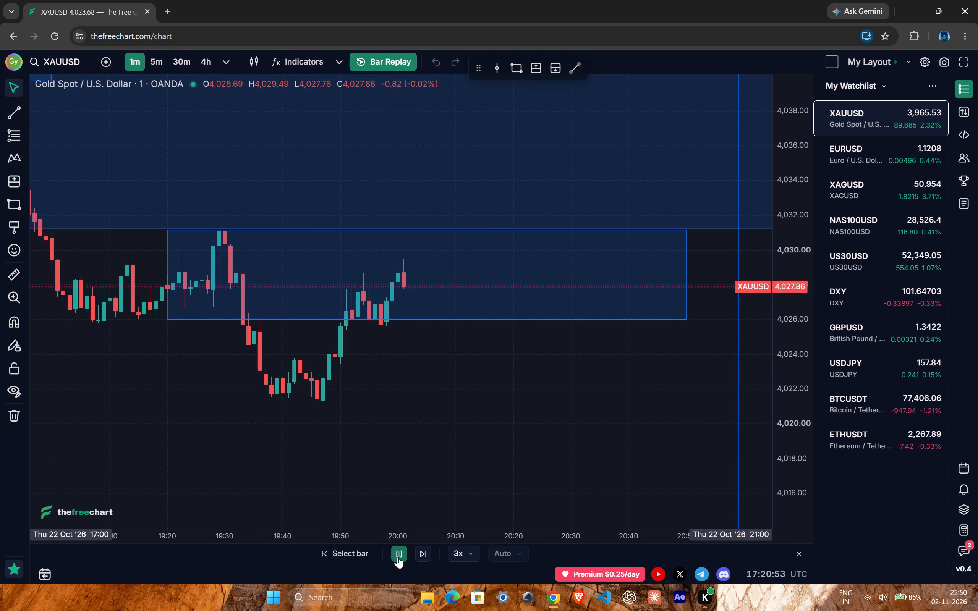
{"action": "left_click", "coordinate": [398, 556]}
{"action": "left_click_drag", "start_coordinate": [800, 395], "coordinate": [783, 207]}
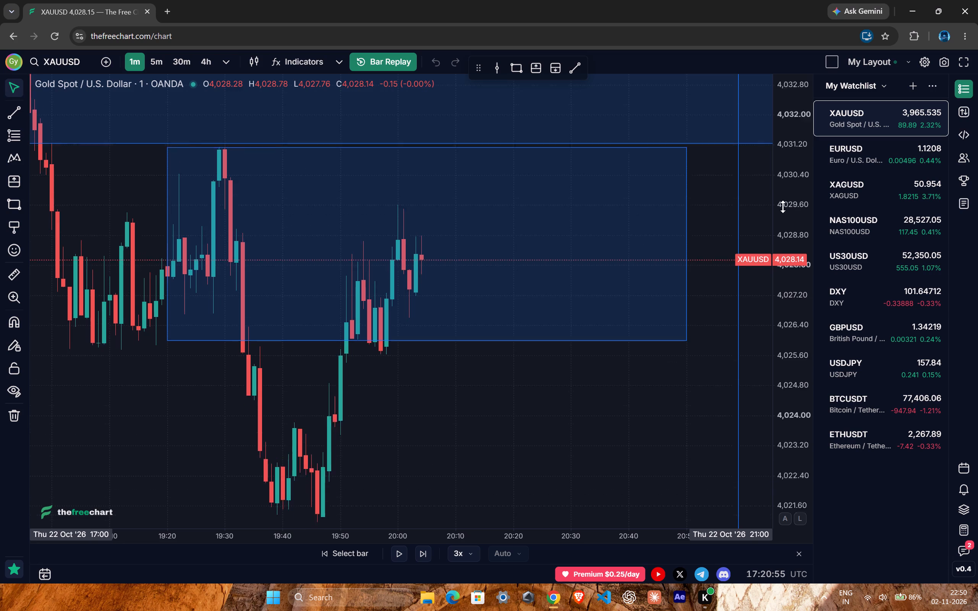
{"action": "left_click_drag", "start_coordinate": [783, 207], "coordinate": [793, 304]}
{"action": "left_click_drag", "start_coordinate": [554, 427], "coordinate": [526, 442]}
{"action": "scroll", "coordinate": [439, 427], "scroll_direction": "up", "scroll_amount": 1, "text": "ctrl"}
{"action": "left_click", "coordinate": [402, 555]}
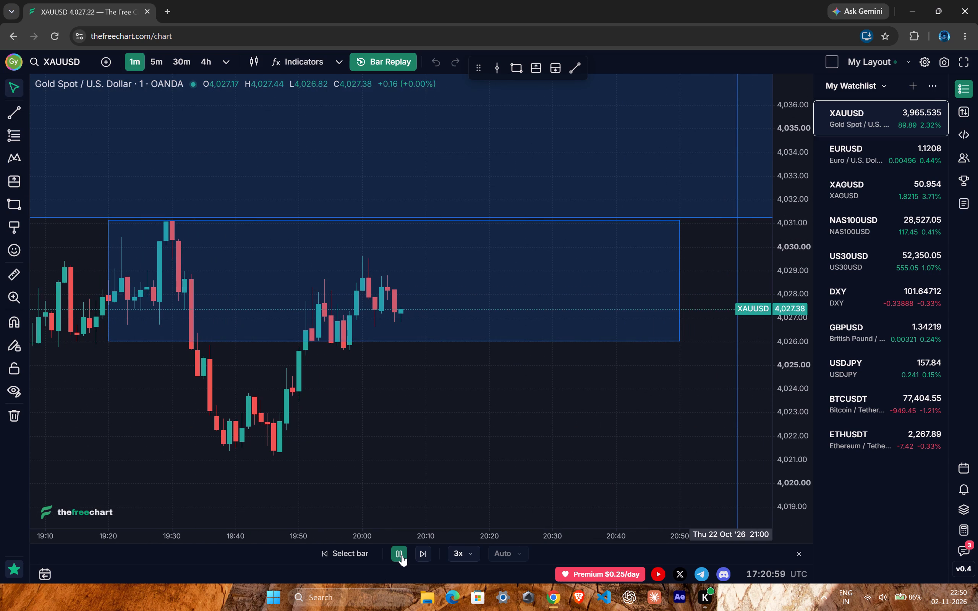
{"action": "left_click", "coordinate": [402, 555]}
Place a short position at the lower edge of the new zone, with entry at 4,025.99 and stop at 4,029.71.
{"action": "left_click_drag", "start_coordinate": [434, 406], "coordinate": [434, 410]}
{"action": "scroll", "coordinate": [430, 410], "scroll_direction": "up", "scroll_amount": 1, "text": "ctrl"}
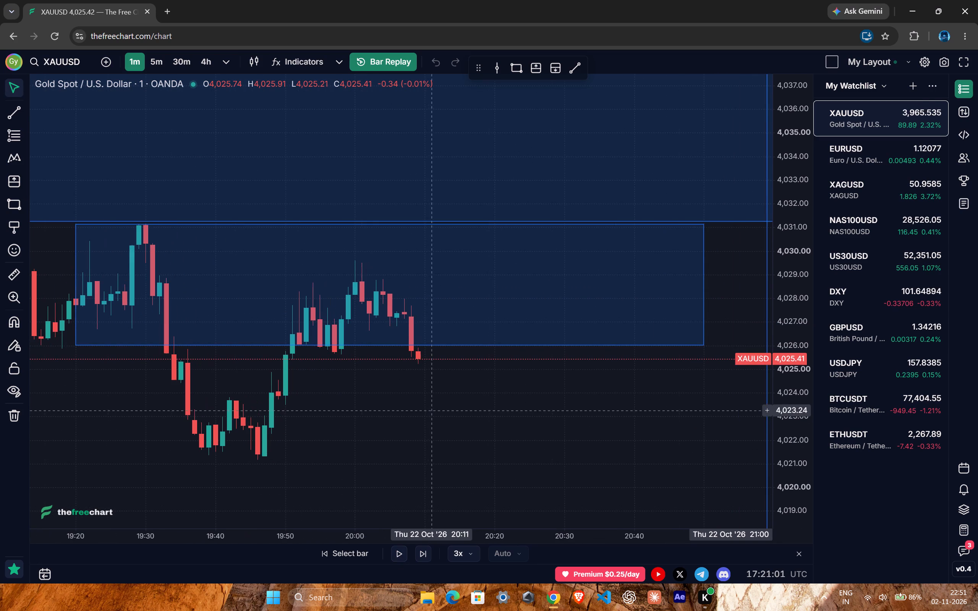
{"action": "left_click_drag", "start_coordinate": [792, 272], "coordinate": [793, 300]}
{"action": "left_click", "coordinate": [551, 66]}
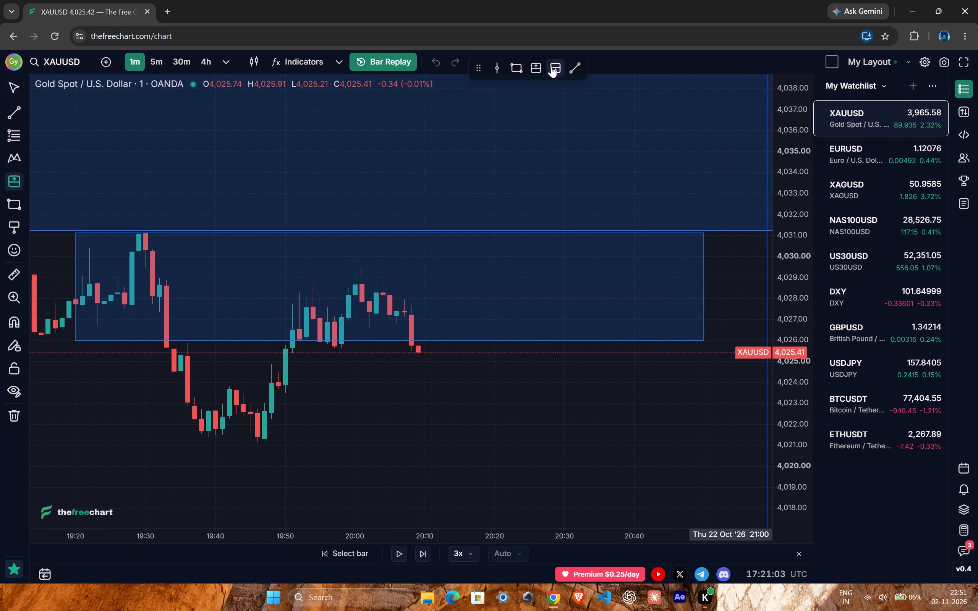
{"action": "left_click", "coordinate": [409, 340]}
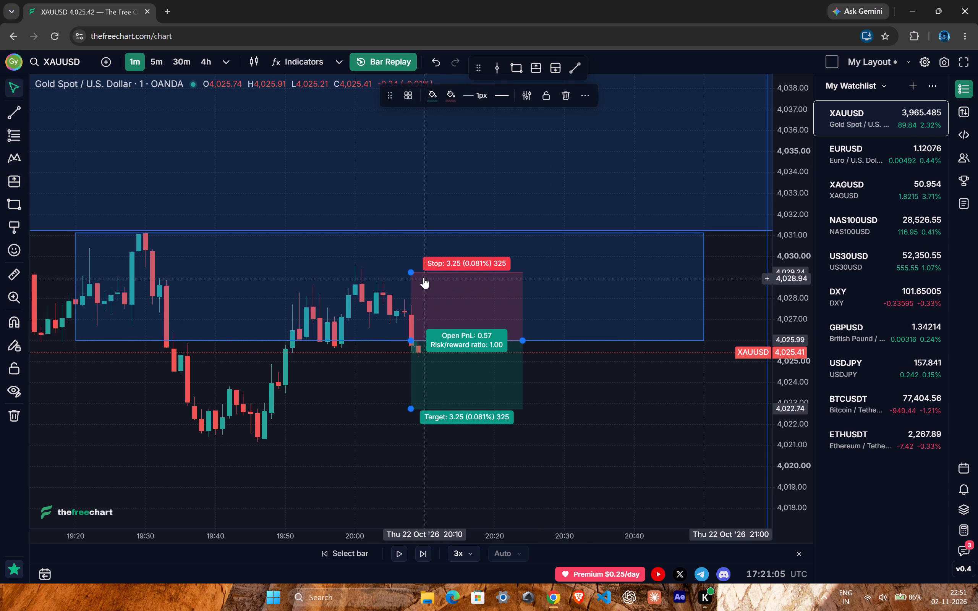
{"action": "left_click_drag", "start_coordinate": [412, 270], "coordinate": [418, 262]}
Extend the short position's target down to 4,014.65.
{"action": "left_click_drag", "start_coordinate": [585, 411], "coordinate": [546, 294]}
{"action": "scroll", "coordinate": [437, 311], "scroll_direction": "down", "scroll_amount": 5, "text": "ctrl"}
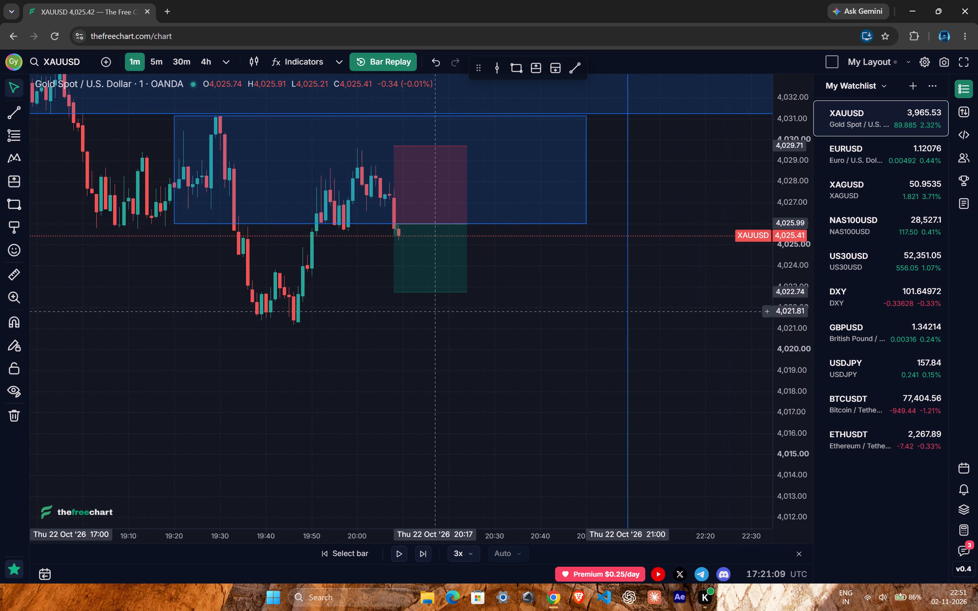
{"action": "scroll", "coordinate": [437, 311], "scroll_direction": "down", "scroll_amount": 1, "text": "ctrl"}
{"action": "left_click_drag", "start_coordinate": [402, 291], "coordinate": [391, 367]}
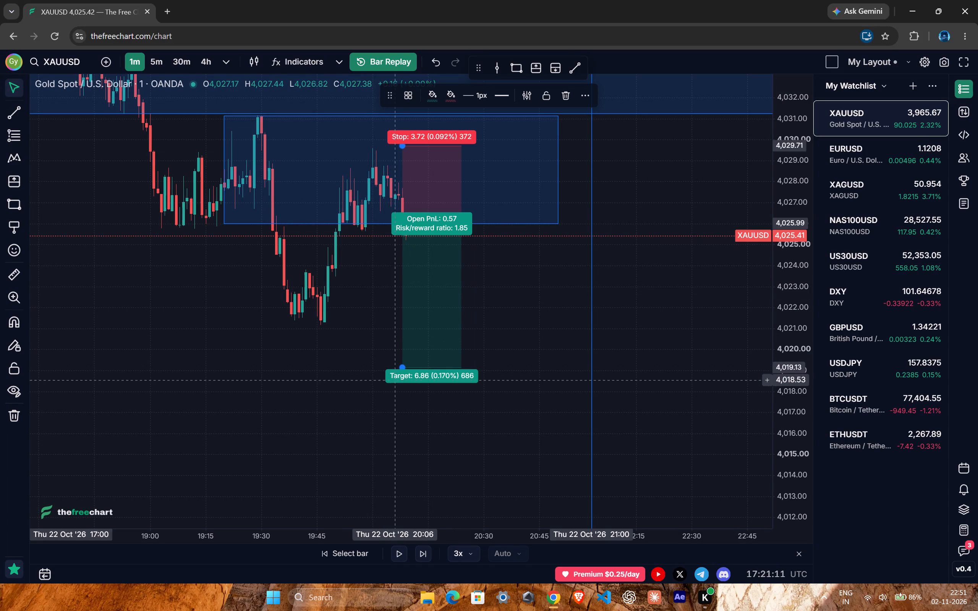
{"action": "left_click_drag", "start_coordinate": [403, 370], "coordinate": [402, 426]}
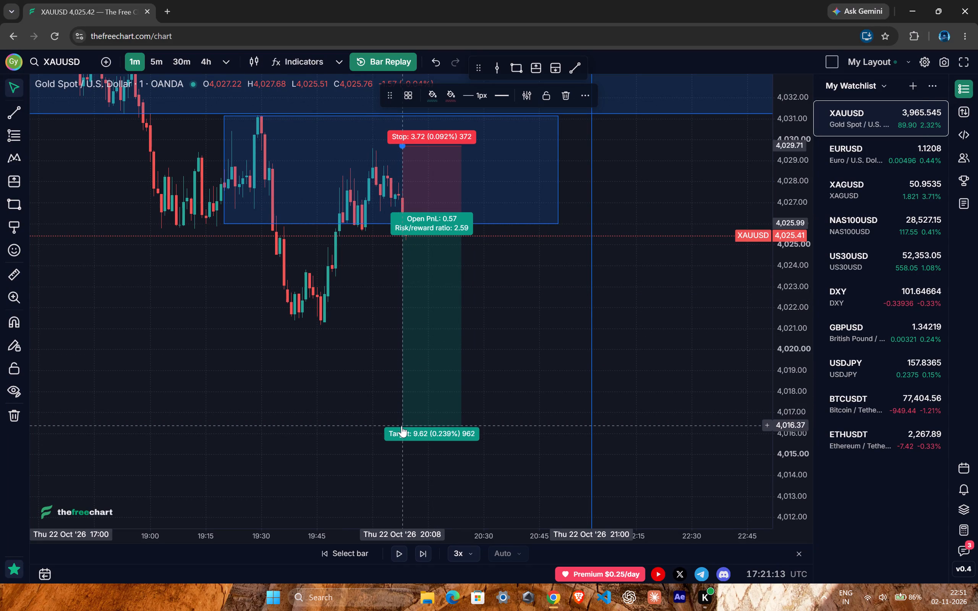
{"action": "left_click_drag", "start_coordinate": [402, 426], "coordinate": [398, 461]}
Run the Bar Replay forward on the 1m chart to track price against the short position.
{"action": "left_click_drag", "start_coordinate": [792, 262], "coordinate": [778, 345]}
{"action": "left_click", "coordinate": [564, 335]}
{"action": "scroll", "coordinate": [512, 332], "scroll_direction": "up", "scroll_amount": 2, "text": "ctrl"}
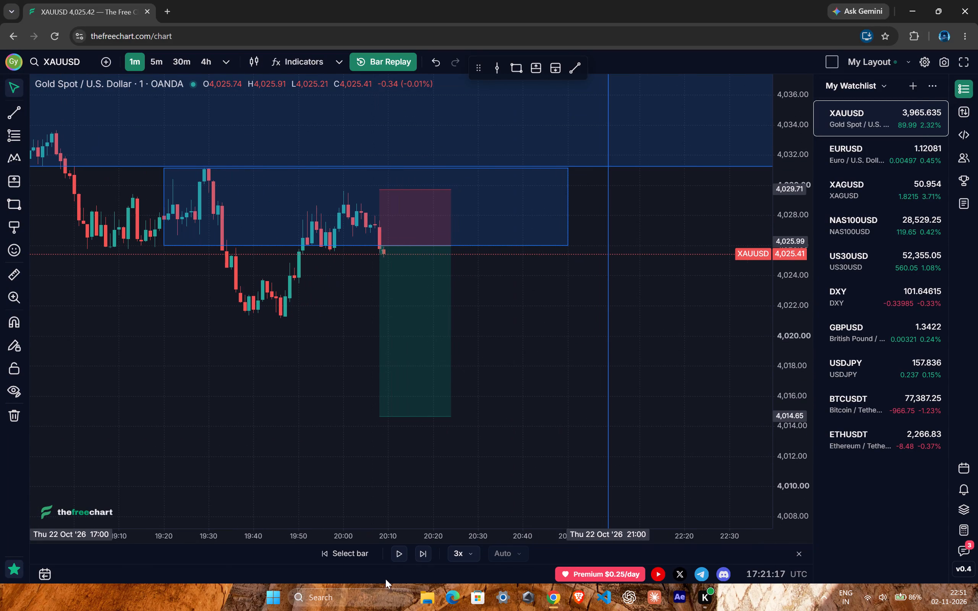
{"action": "left_click", "coordinate": [399, 558]}
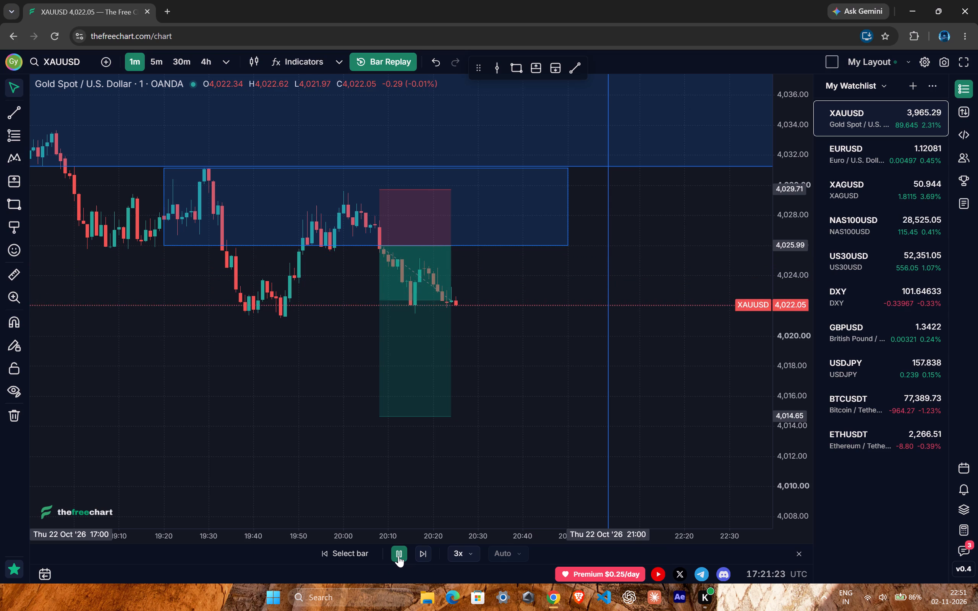
{"action": "left_click_drag", "start_coordinate": [538, 398], "coordinate": [528, 390]}
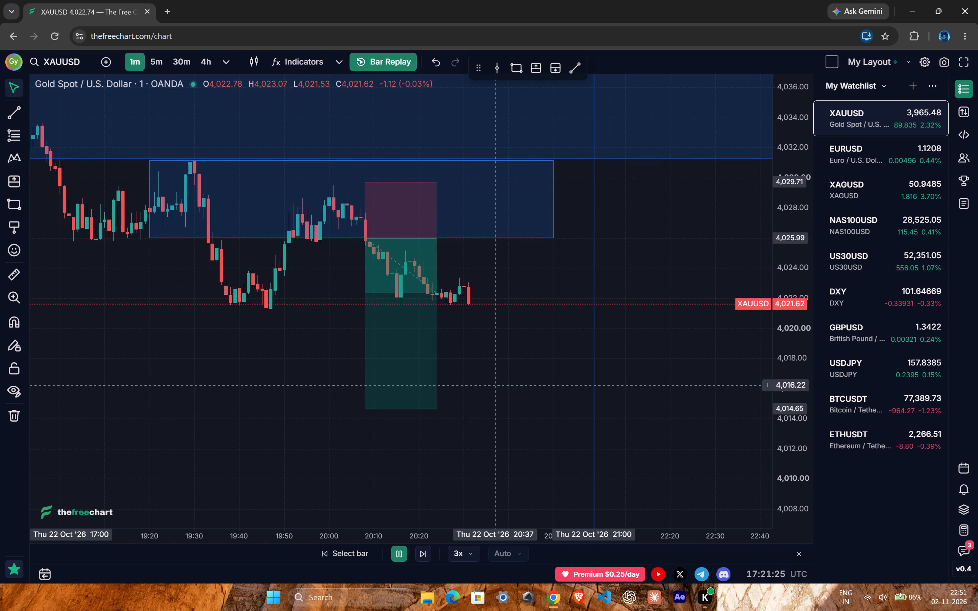
{"action": "scroll", "coordinate": [494, 385], "scroll_direction": "down", "scroll_amount": 13, "text": "ctrl"}
{"action": "left_click_drag", "start_coordinate": [792, 237], "coordinate": [764, 304]}
{"action": "scroll", "coordinate": [468, 356], "scroll_direction": "up", "scroll_amount": 4, "text": "ctrl"}
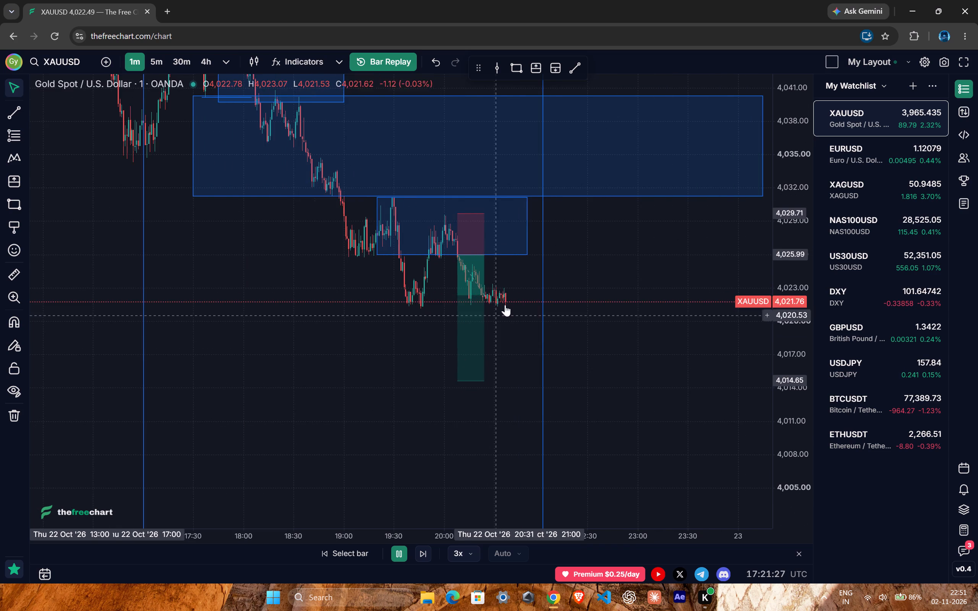
{"action": "scroll", "coordinate": [503, 306], "scroll_direction": "up", "scroll_amount": 3, "text": "ctrl"}
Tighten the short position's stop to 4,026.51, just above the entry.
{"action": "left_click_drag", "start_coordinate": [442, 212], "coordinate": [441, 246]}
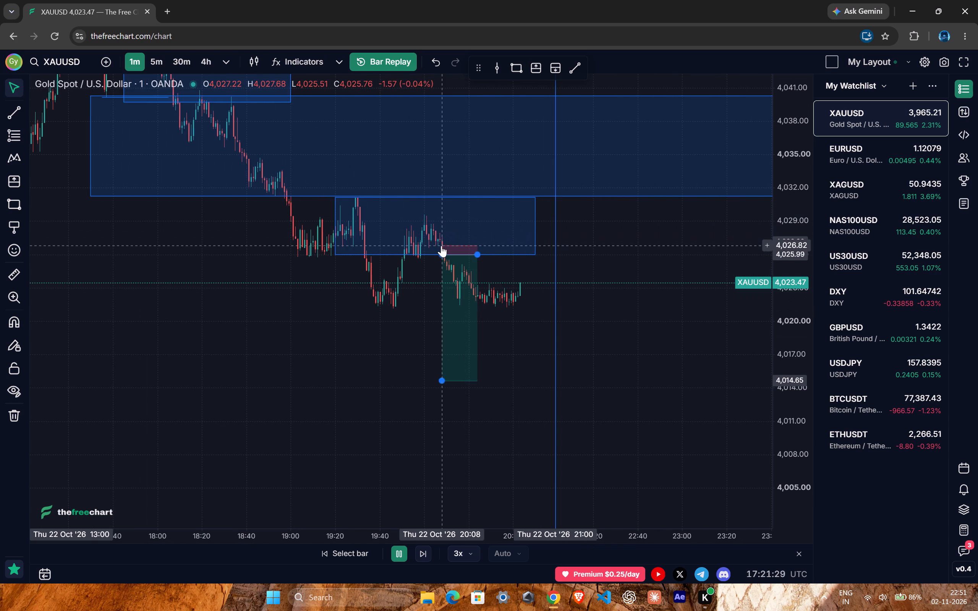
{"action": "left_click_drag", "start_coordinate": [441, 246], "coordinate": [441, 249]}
Set the replay speed to 7x and pause the replay at about the 22 October 22:10 candle.
{"action": "left_click", "coordinate": [463, 555]}
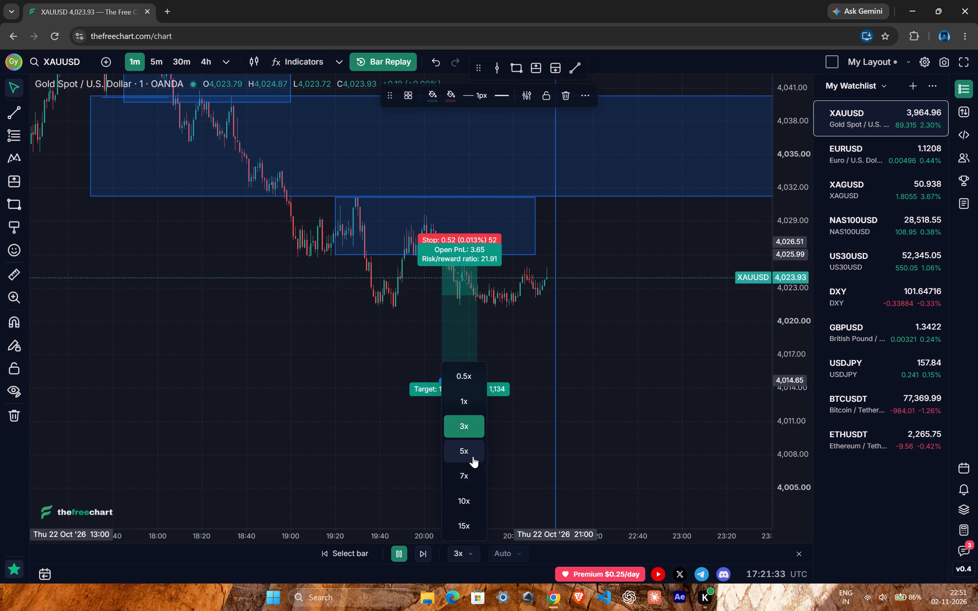
{"action": "left_click", "coordinate": [464, 473]}
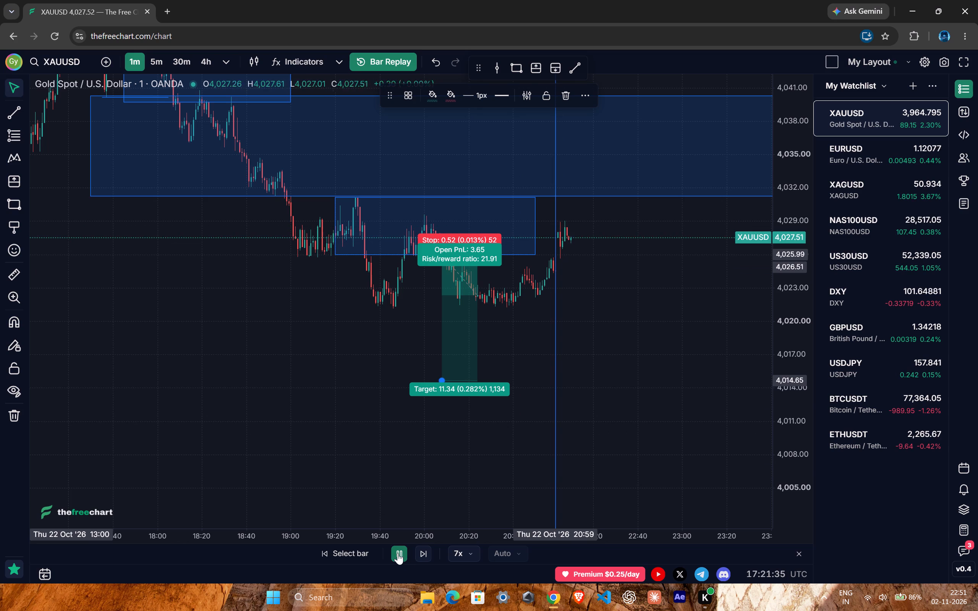
{"action": "left_click", "coordinate": [397, 552]}
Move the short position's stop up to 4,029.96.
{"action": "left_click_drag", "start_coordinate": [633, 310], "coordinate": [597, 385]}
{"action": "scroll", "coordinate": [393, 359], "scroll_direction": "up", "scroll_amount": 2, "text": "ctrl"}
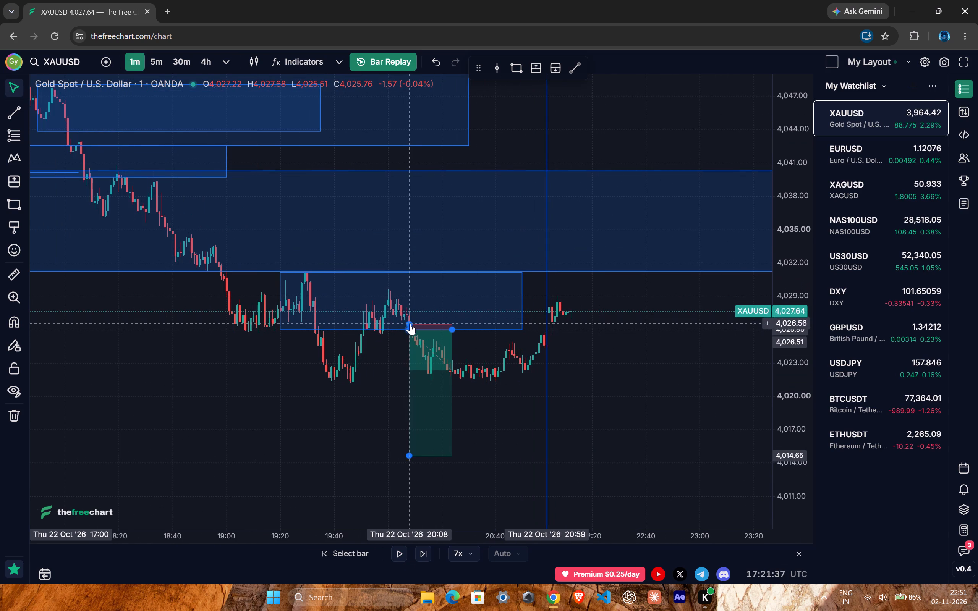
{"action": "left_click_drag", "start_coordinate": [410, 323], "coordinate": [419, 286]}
Run the Bar Replay forward on the 1m chart and pause it at about the 22 October 22:25 candle.
{"action": "left_click_drag", "start_coordinate": [673, 390], "coordinate": [590, 336]}
{"action": "scroll", "coordinate": [541, 334], "scroll_direction": "down", "scroll_amount": 4, "text": "ctrl"}
{"action": "left_click", "coordinate": [400, 554]}
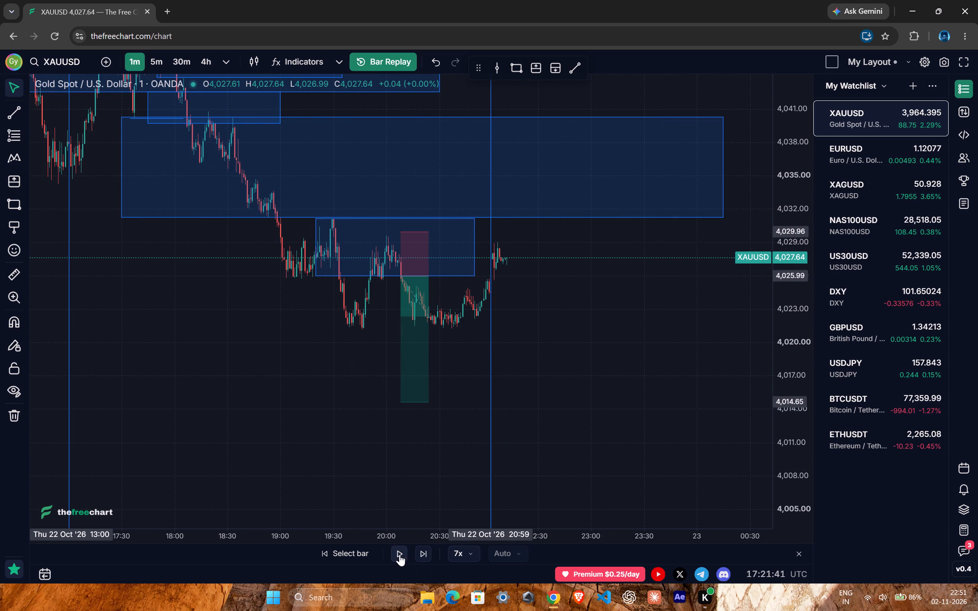
{"action": "left_click", "coordinate": [399, 554]}
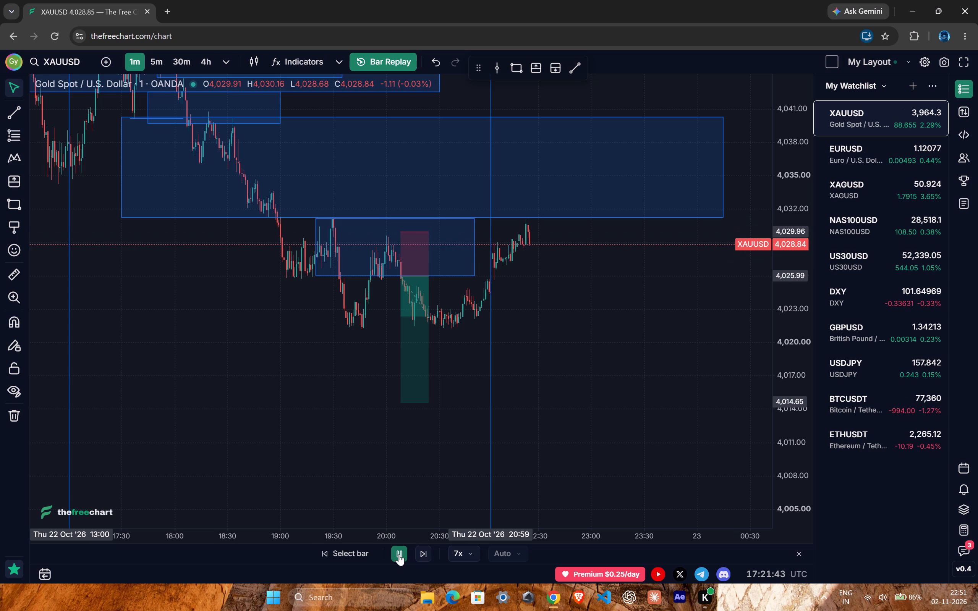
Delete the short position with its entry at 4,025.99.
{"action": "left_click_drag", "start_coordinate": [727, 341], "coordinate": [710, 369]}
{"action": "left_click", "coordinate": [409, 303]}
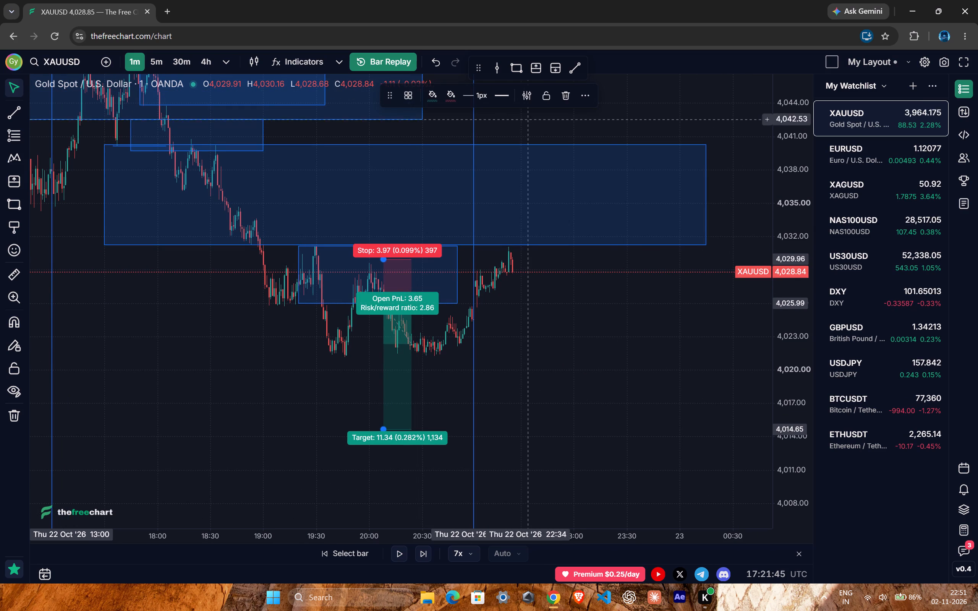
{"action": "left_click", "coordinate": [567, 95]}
Set the replay speed to 3x, run the 1m replay forward and pause it at about the 22 October 22:31 candle.
{"action": "left_click_drag", "start_coordinate": [795, 418], "coordinate": [772, 224]}
{"action": "left_click_drag", "start_coordinate": [599, 342], "coordinate": [582, 383]}
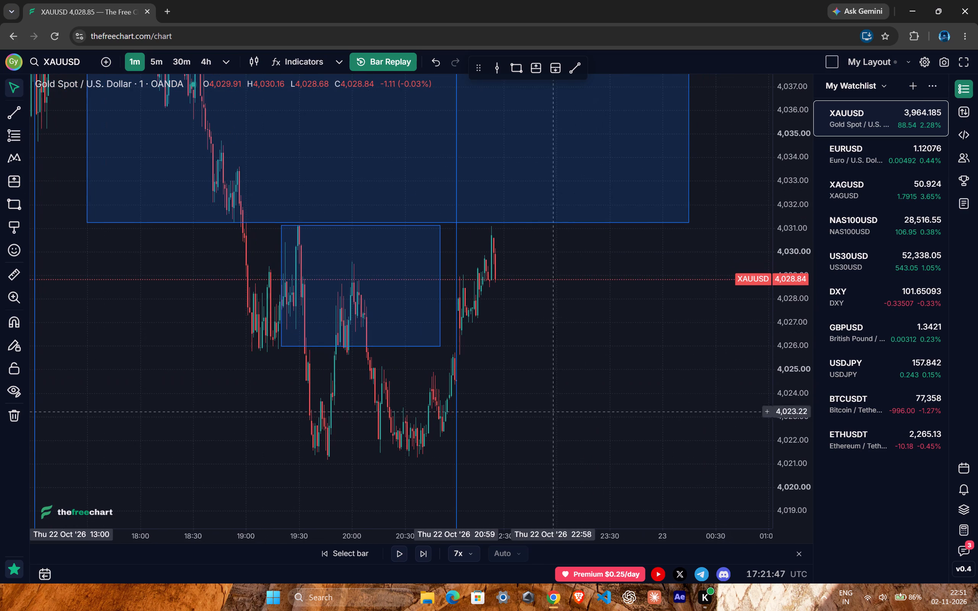
{"action": "scroll", "coordinate": [397, 539], "scroll_direction": "up", "scroll_amount": 2, "text": "ctrl"}
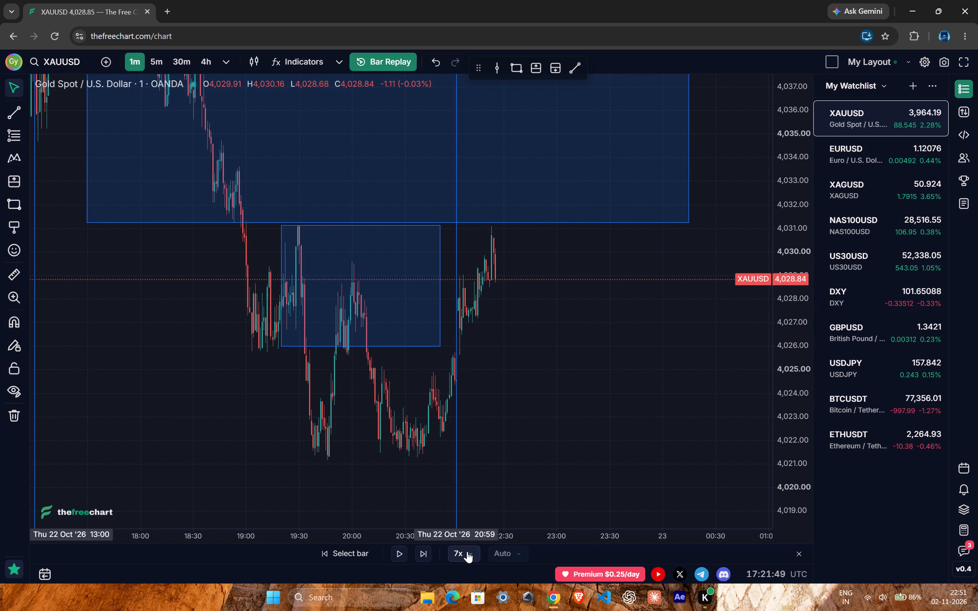
{"action": "left_click", "coordinate": [467, 551]}
{"action": "left_click", "coordinate": [469, 430]}
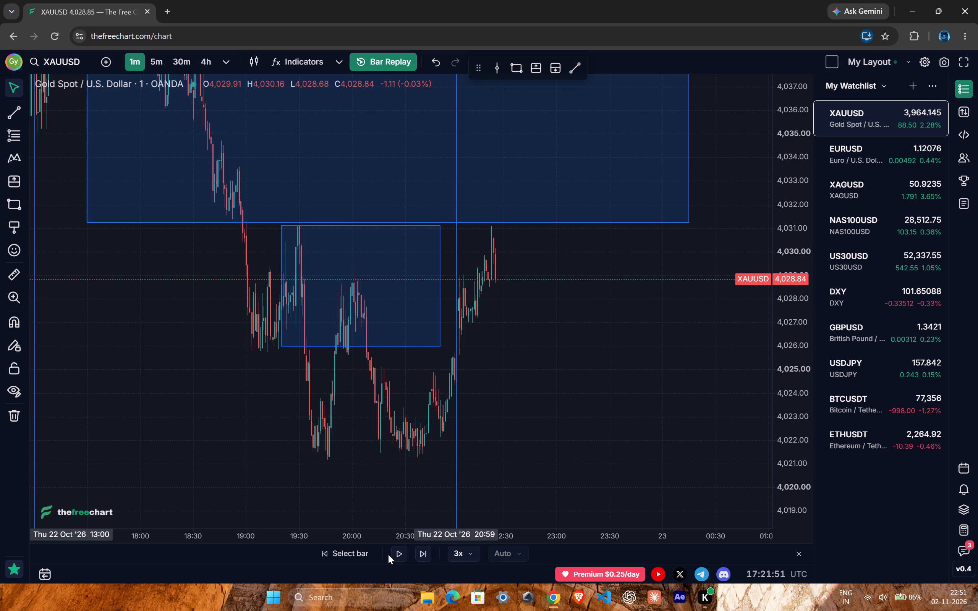
{"action": "left_click", "coordinate": [402, 556]}
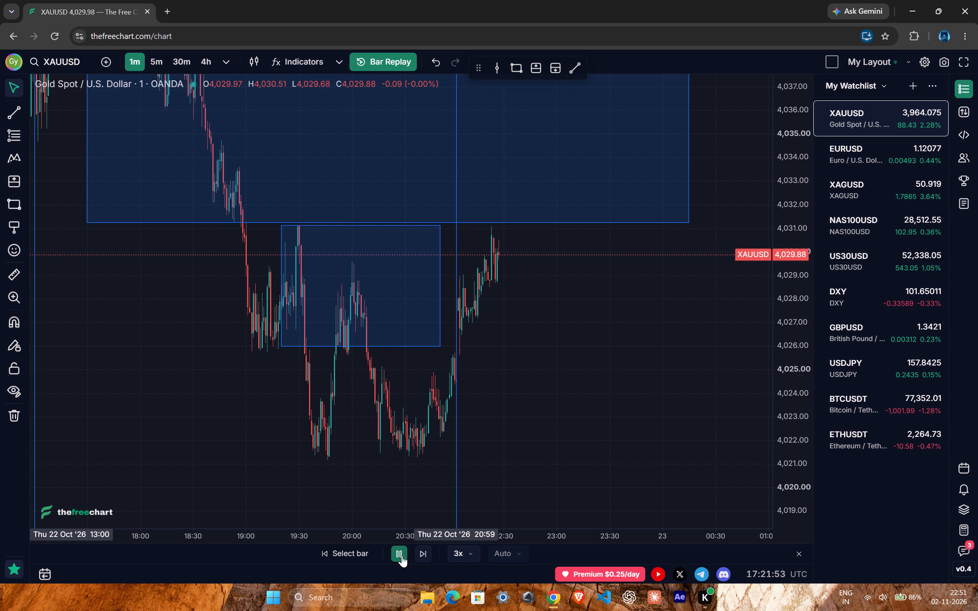
{"action": "left_click", "coordinate": [402, 556]}
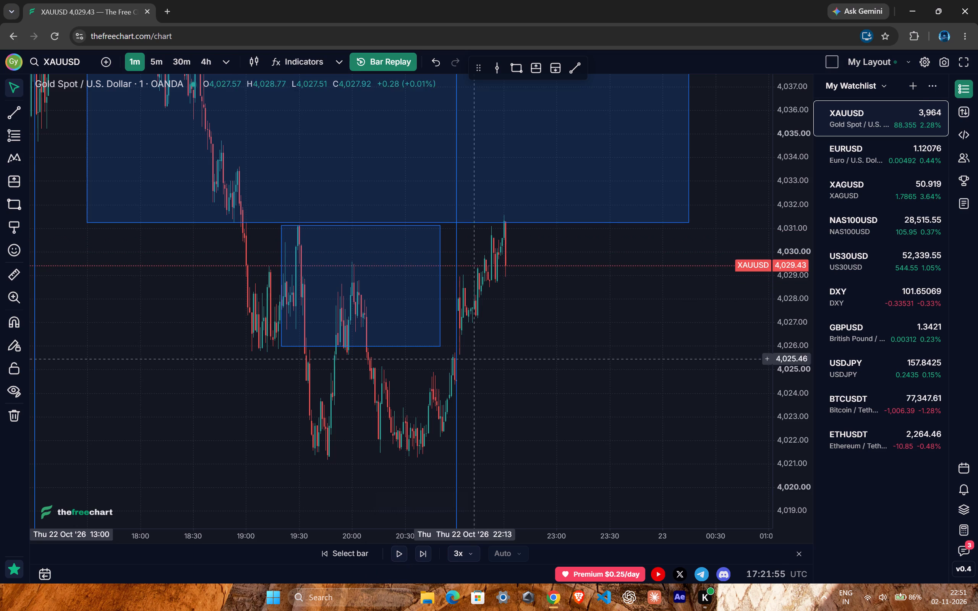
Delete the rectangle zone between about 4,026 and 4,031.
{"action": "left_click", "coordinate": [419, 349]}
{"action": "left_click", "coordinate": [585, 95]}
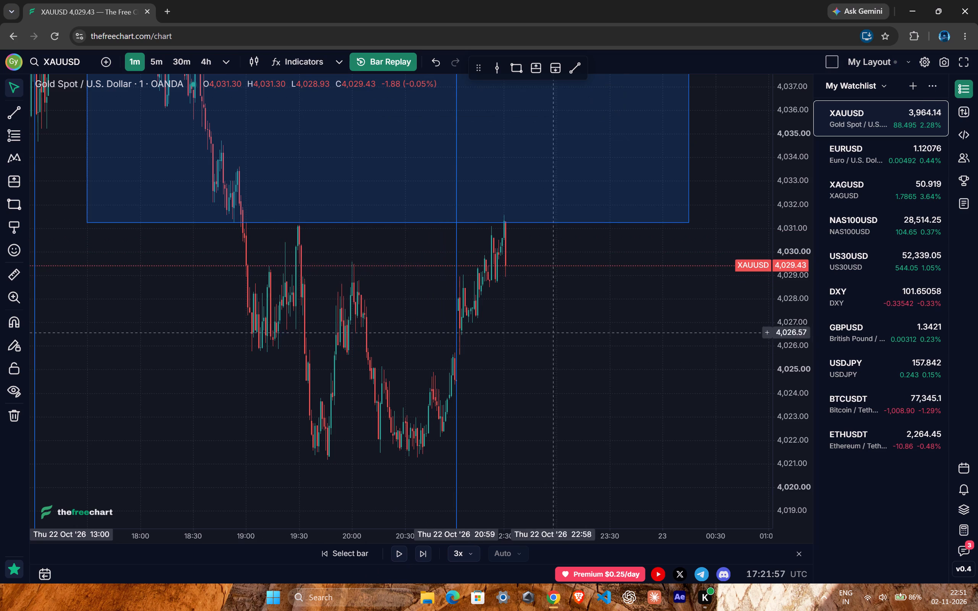
Switch the replay chart to the 15m timeframe.
{"action": "left_click_drag", "start_coordinate": [785, 185], "coordinate": [757, 351]}
{"action": "scroll", "coordinate": [523, 316], "scroll_direction": "down", "scroll_amount": 6, "text": "ctrl"}
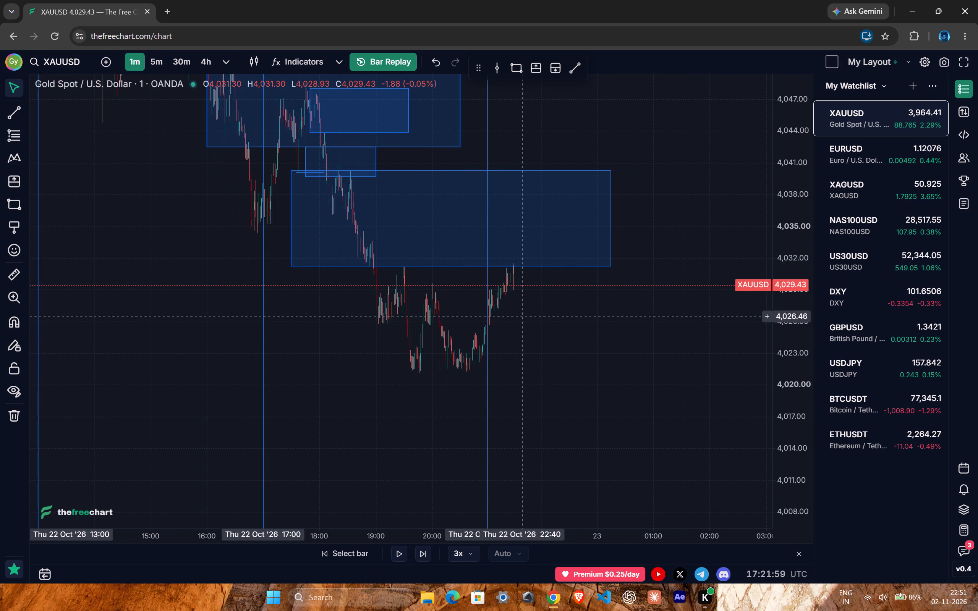
{"action": "type", "text": "15"}
{"action": "key", "text": "Return"}
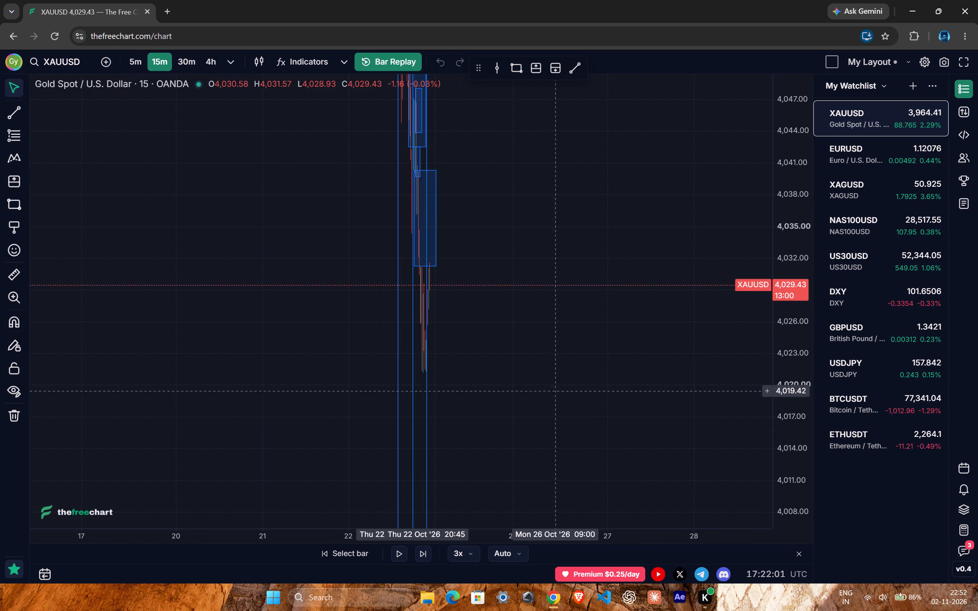
Examine the 15m price action around the marked zones above the latest 22 October candles.
{"action": "scroll", "coordinate": [449, 394], "scroll_direction": "up", "scroll_amount": 20, "text": "ctrl"}
{"action": "scroll", "coordinate": [449, 394], "scroll_direction": "up", "scroll_amount": 2, "text": "ctrl"}
{"action": "left_click_drag", "start_coordinate": [469, 343], "coordinate": [476, 369]}
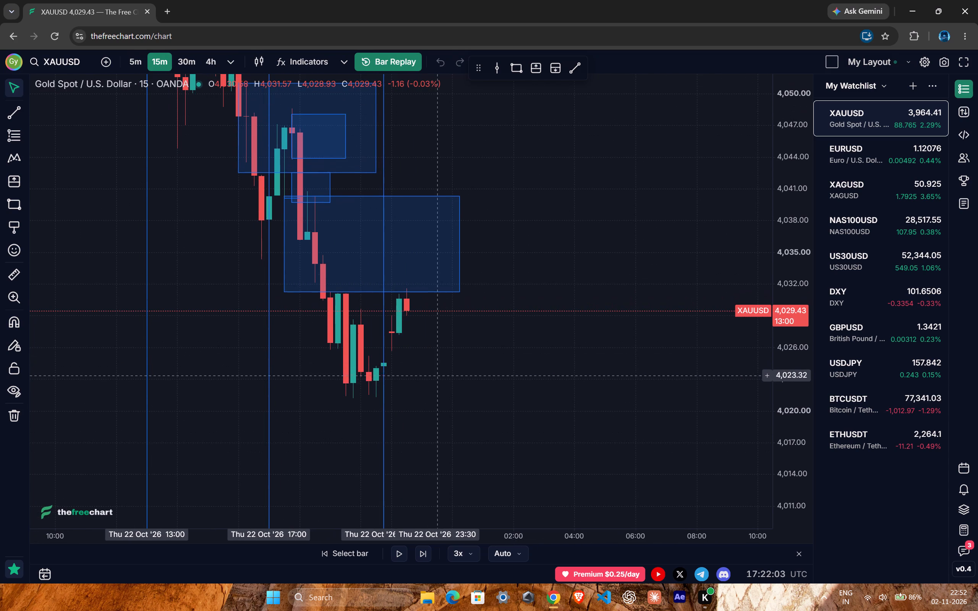
{"action": "scroll", "coordinate": [439, 375], "scroll_direction": "up", "scroll_amount": 2, "text": "ctrl"}
{"action": "left_click_drag", "start_coordinate": [793, 265], "coordinate": [738, 425]}
{"action": "scroll", "coordinate": [589, 390], "scroll_direction": "down", "scroll_amount": 3, "text": "ctrl"}
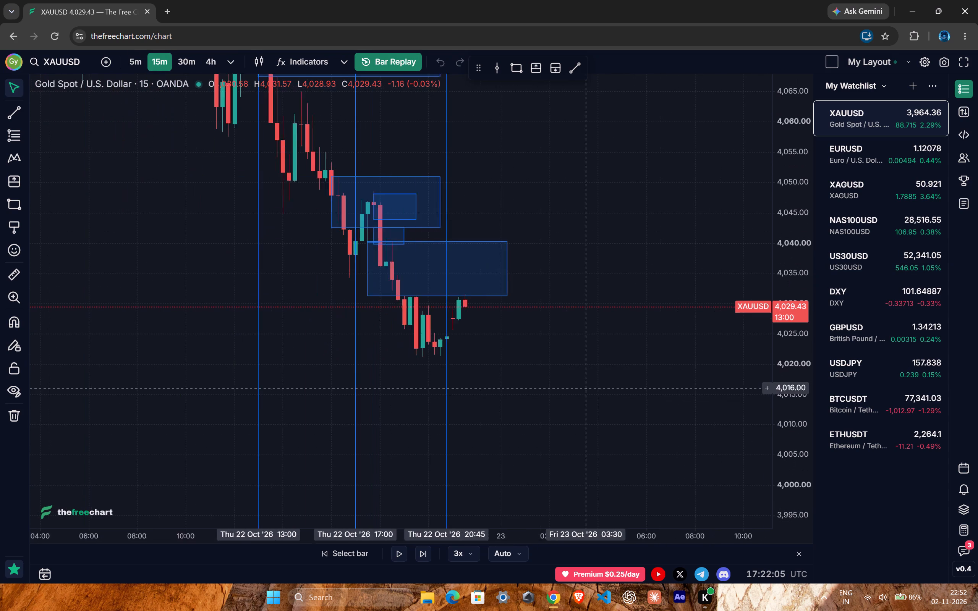
{"action": "scroll", "coordinate": [588, 387], "scroll_direction": "down", "scroll_amount": 4, "text": "ctrl"}
{"action": "left_click_drag", "start_coordinate": [584, 383], "coordinate": [555, 407]}
{"action": "scroll", "coordinate": [477, 397], "scroll_direction": "up", "scroll_amount": 3, "text": "ctrl"}
{"action": "left_click_drag", "start_coordinate": [483, 399], "coordinate": [468, 409]}
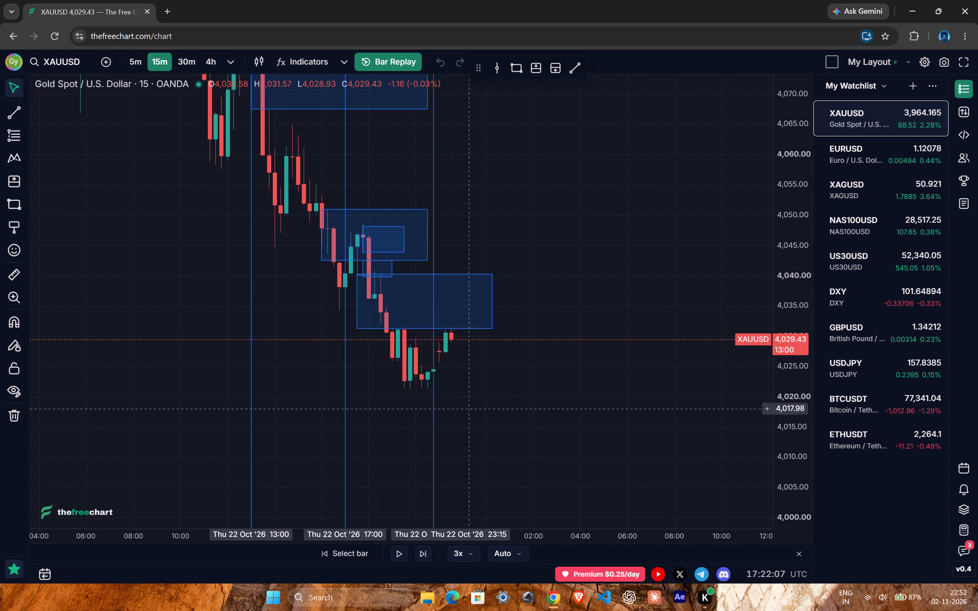
Switch the replay chart to the 4h timeframe and examine the latest 22 October candles.
{"action": "type", "text": "4h"}
{"action": "key", "text": "Return"}
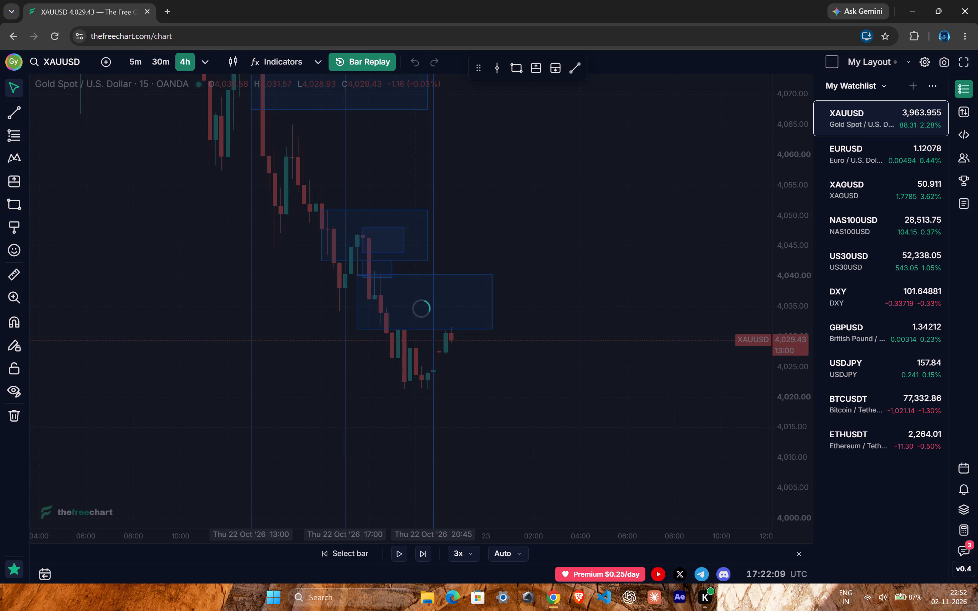
{"action": "scroll", "coordinate": [500, 406], "scroll_direction": "up", "scroll_amount": 15, "text": "ctrl"}
{"action": "left_click_drag", "start_coordinate": [440, 423], "coordinate": [491, 383]}
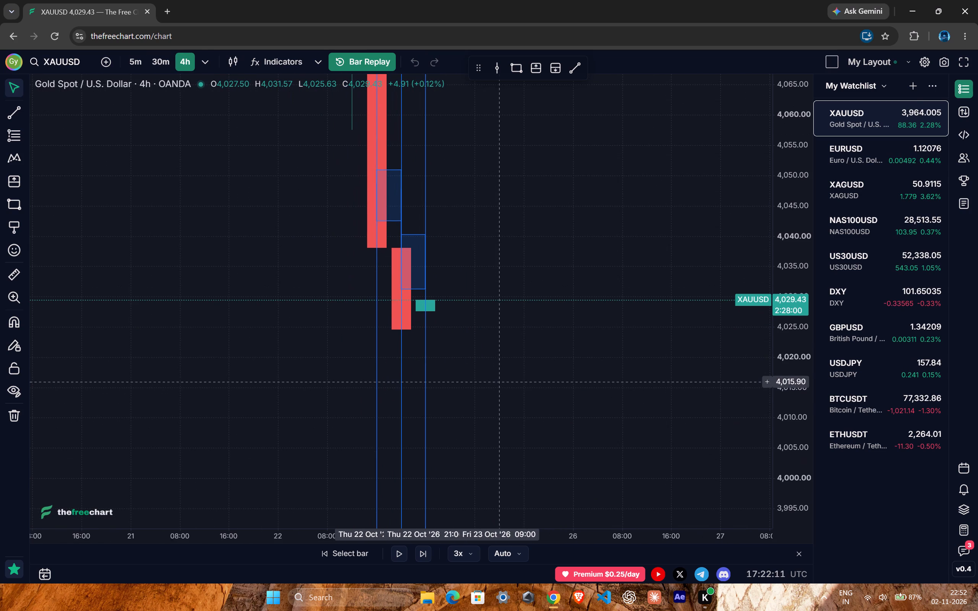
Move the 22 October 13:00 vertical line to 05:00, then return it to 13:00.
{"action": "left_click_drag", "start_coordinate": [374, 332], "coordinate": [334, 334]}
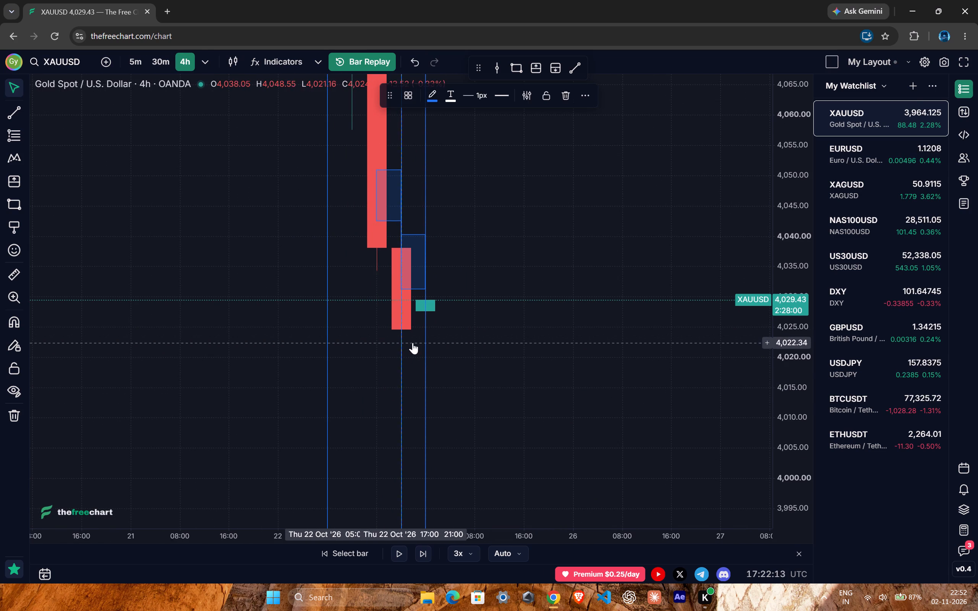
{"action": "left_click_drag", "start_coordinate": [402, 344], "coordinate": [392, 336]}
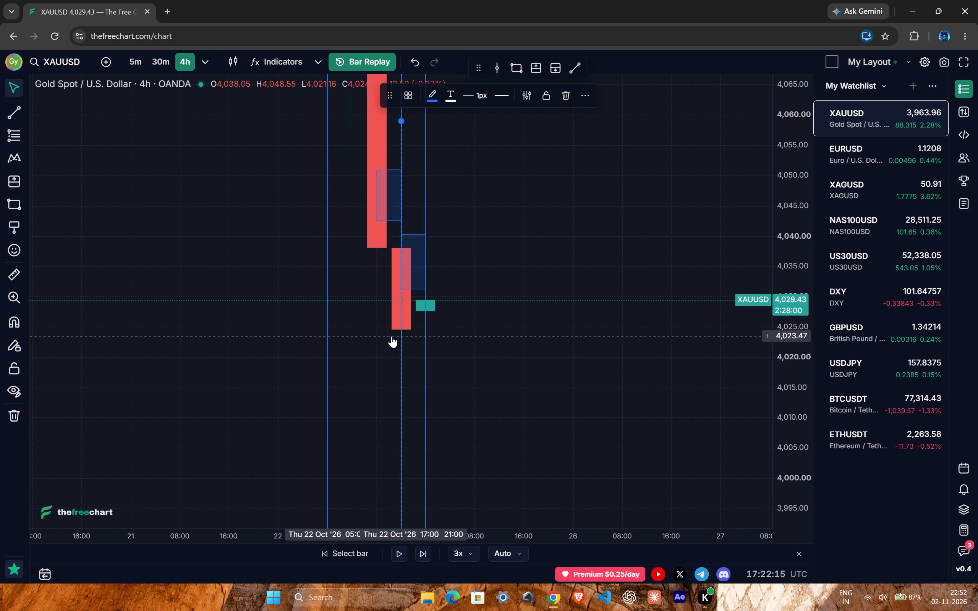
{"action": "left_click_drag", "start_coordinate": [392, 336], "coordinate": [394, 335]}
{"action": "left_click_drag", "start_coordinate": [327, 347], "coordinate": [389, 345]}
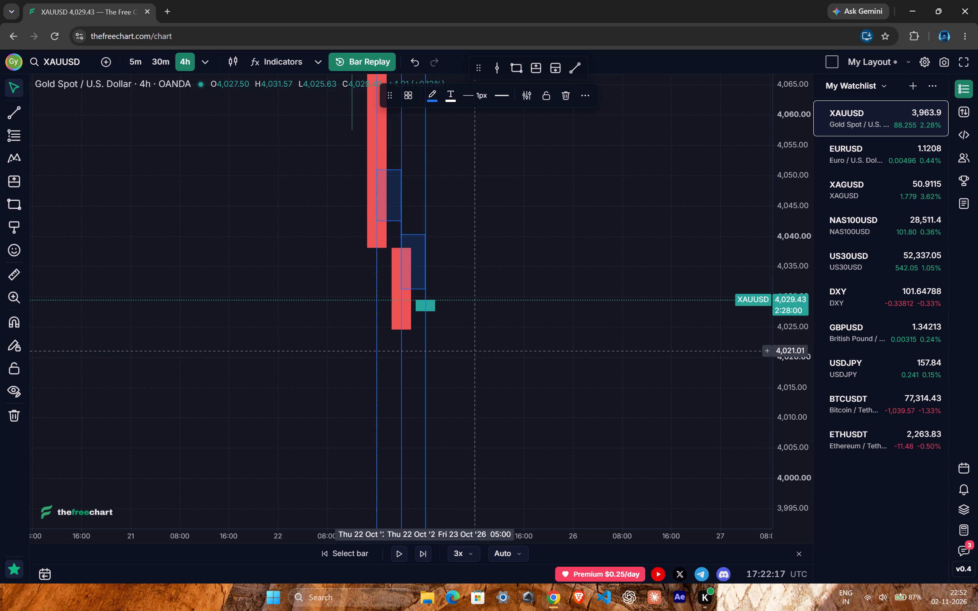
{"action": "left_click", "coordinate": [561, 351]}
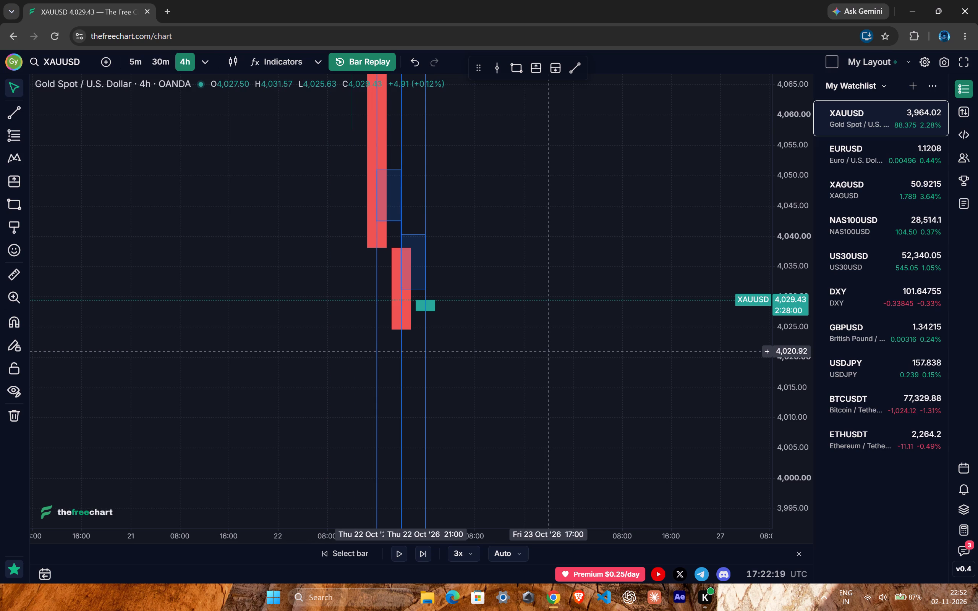
Switch the replay chart back to the 15m timeframe.
{"action": "key", "text": "4"}
{"action": "key", "text": "BackSpace"}
{"action": "type", "text": "15"}
{"action": "key", "text": "Return"}
{"action": "scroll", "coordinate": [432, 395], "scroll_direction": "down", "scroll_amount": 11, "text": "ctrl"}
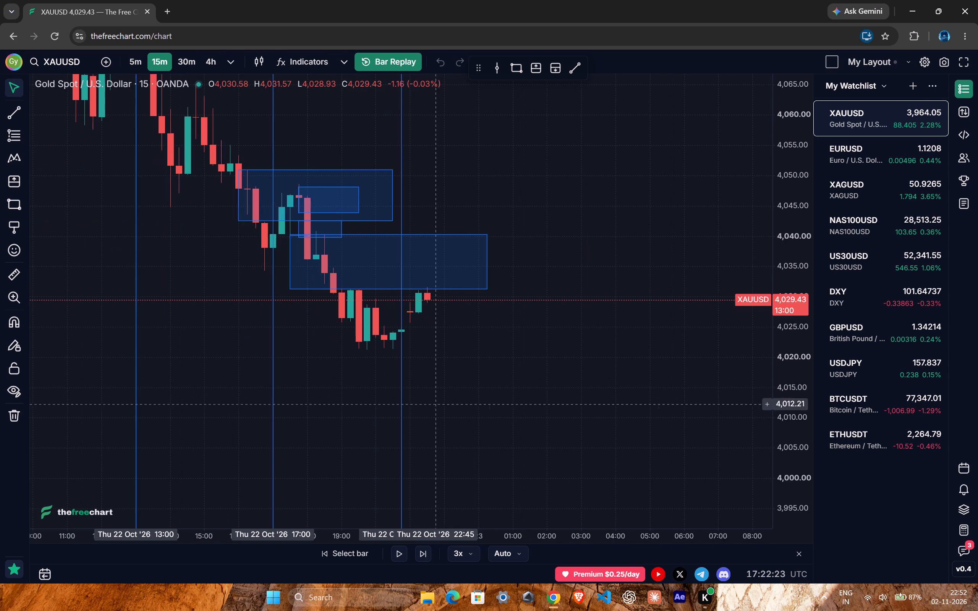
Extend the rectangle zone between about 4,044 and 4,048 forward in time to about 23 October 00:30.
{"action": "left_click_drag", "start_coordinate": [794, 414], "coordinate": [821, 240]}
{"action": "scroll", "coordinate": [453, 394], "scroll_direction": "up", "scroll_amount": 3, "text": "ctrl"}
{"action": "left_click_drag", "start_coordinate": [470, 385], "coordinate": [488, 430]}
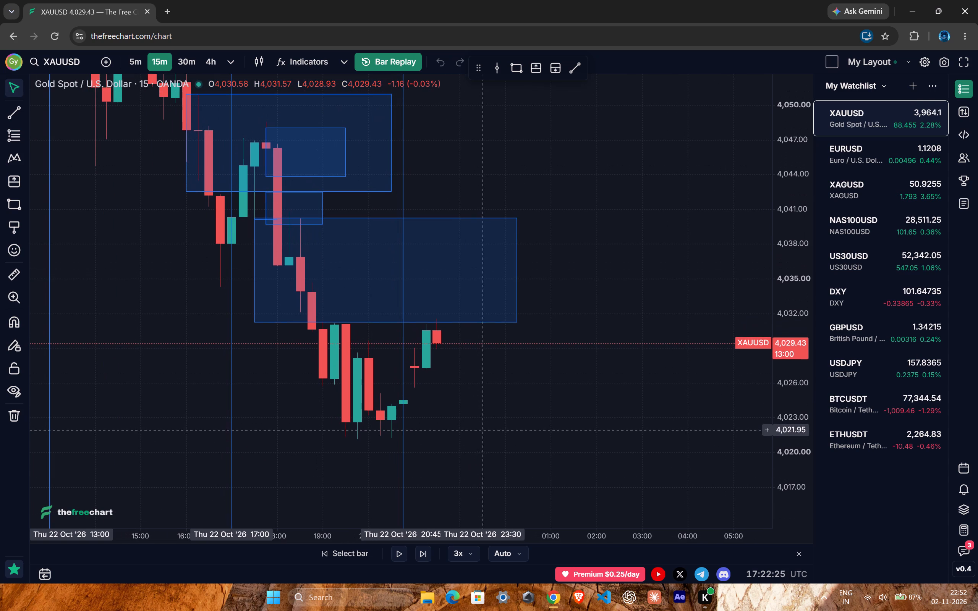
{"action": "left_click_drag", "start_coordinate": [796, 259], "coordinate": [796, 351]}
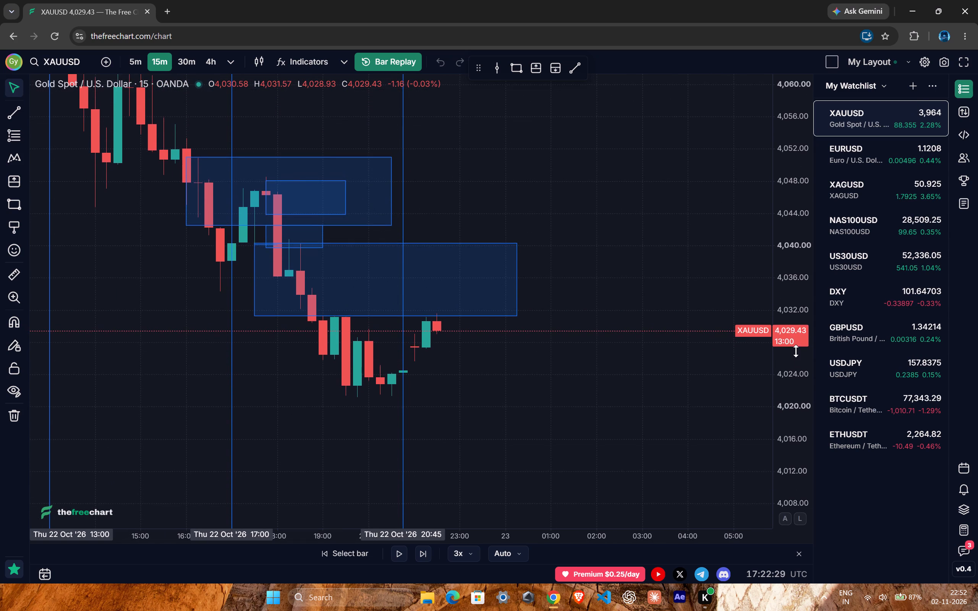
{"action": "left_click_drag", "start_coordinate": [796, 351], "coordinate": [783, 283]}
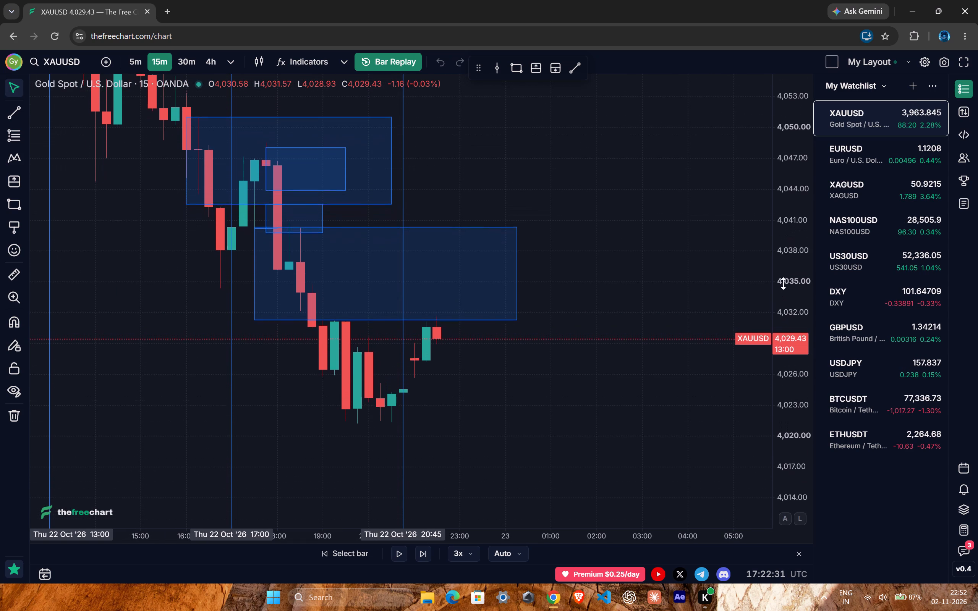
{"action": "left_click_drag", "start_coordinate": [783, 283], "coordinate": [790, 335]}
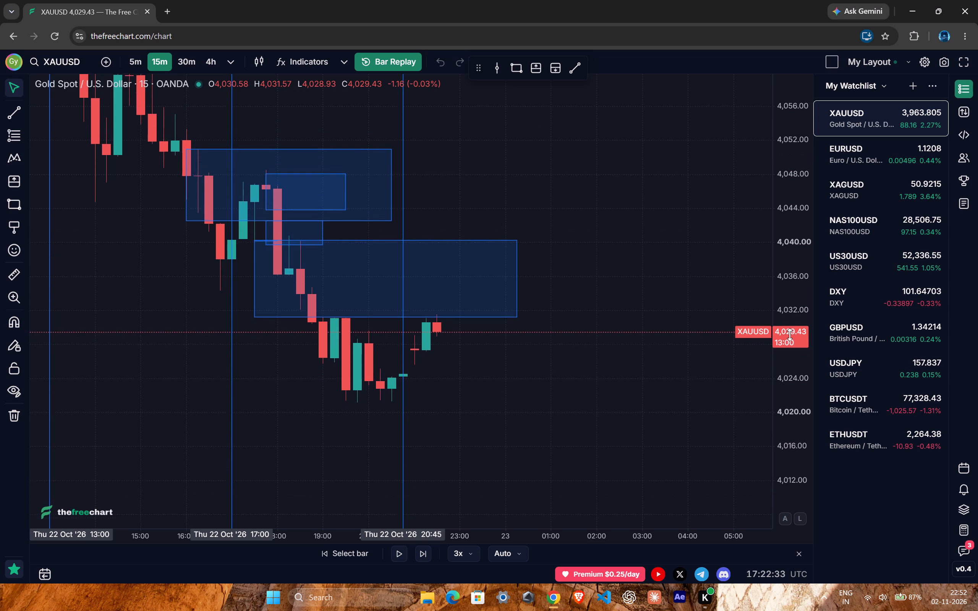
{"action": "left_click_drag", "start_coordinate": [790, 335], "coordinate": [793, 364]}
{"action": "left_click_drag", "start_coordinate": [608, 250], "coordinate": [637, 300]}
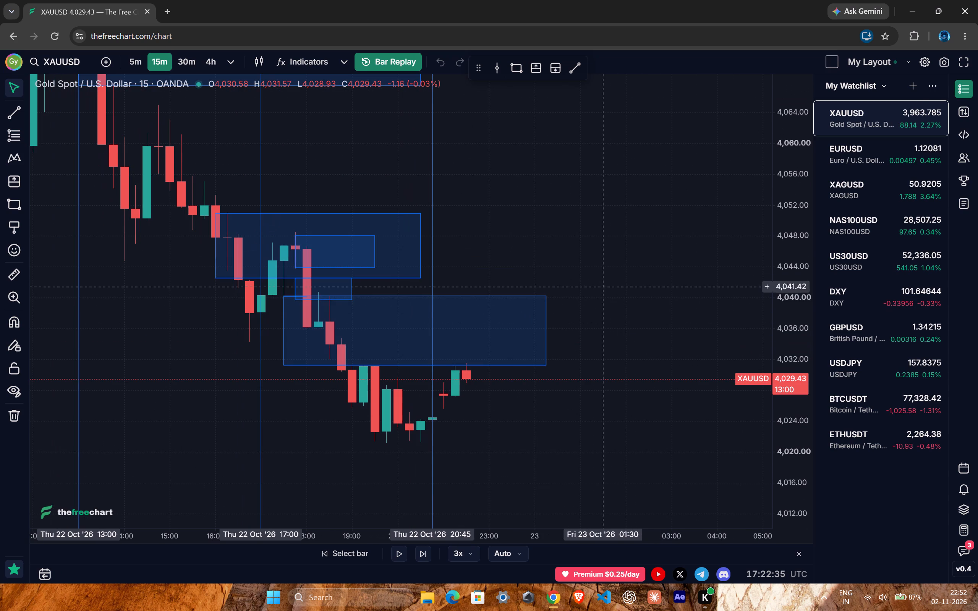
{"action": "left_click_drag", "start_coordinate": [376, 247], "coordinate": [484, 250]}
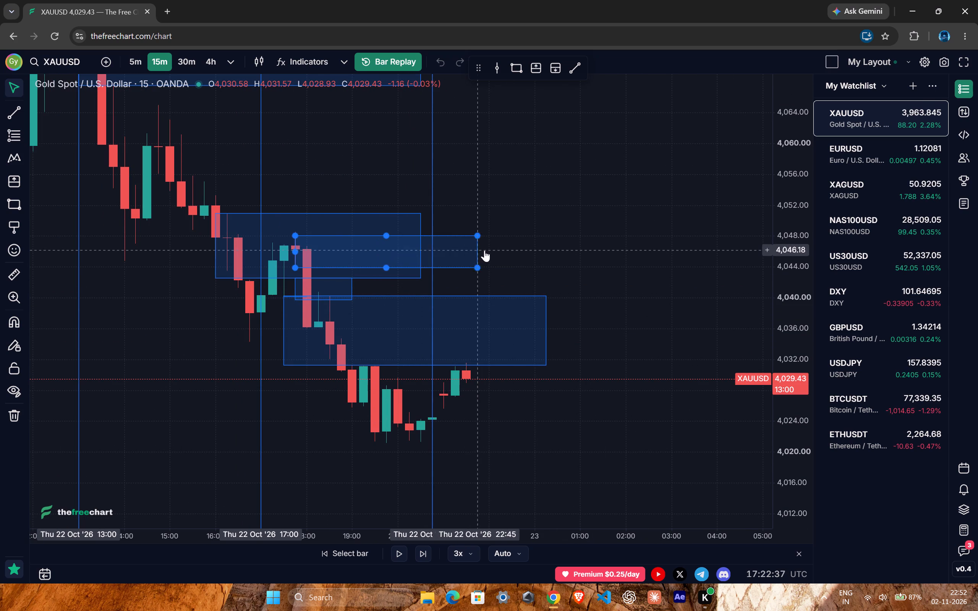
{"action": "left_click_drag", "start_coordinate": [484, 250], "coordinate": [560, 252]}
Switch the replay chart to the 5m timeframe.
{"action": "left_click_drag", "start_coordinate": [602, 354], "coordinate": [607, 343]}
{"action": "left_click_drag", "start_coordinate": [602, 313], "coordinate": [596, 298]}
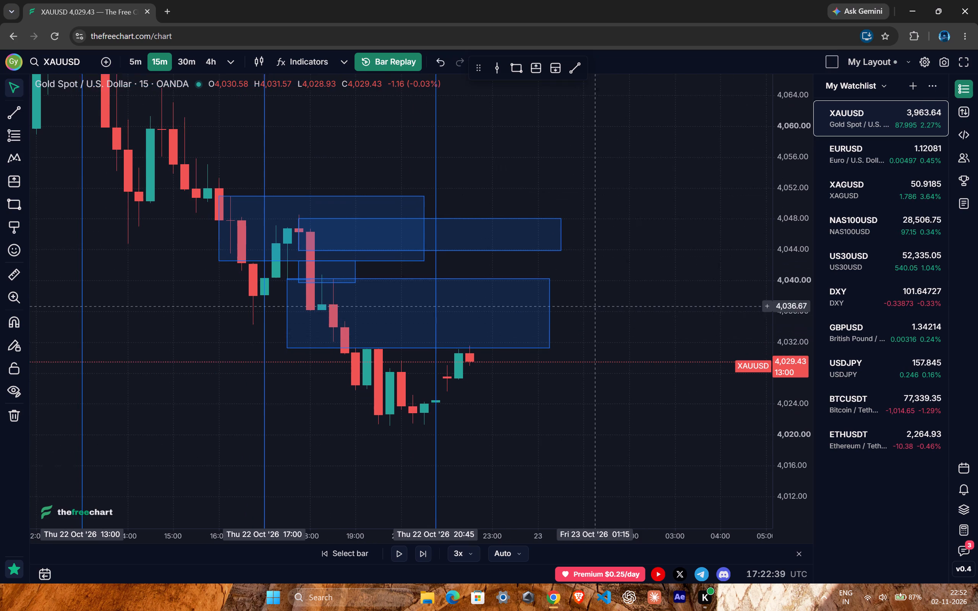
{"action": "left_click_drag", "start_coordinate": [596, 298], "coordinate": [586, 270]}
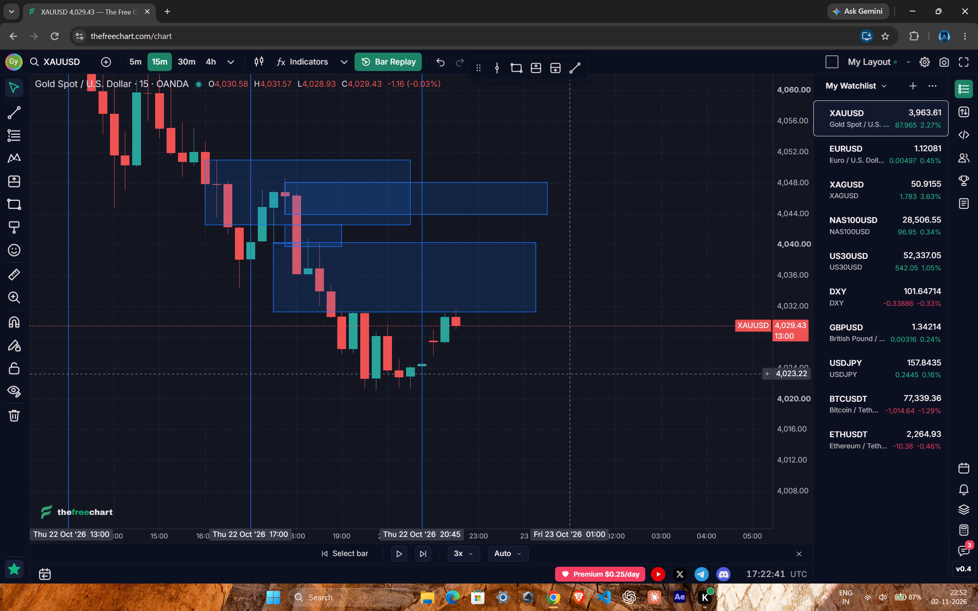
{"action": "key", "text": "5"}
{"action": "key", "text": "Return"}
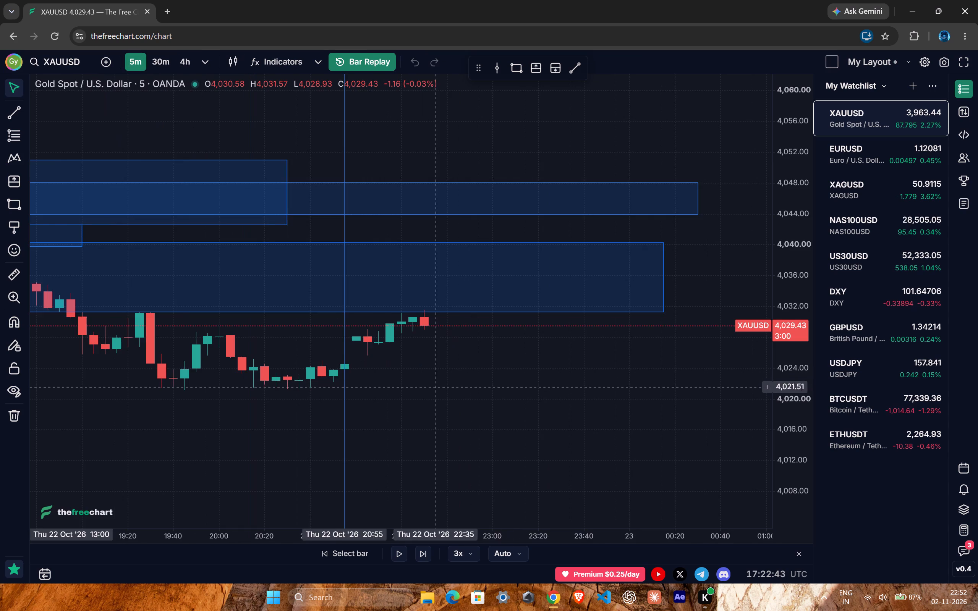
Run the 5m replay forward and pause it at about the 22 October 22:55 candle.
{"action": "scroll", "coordinate": [426, 386], "scroll_direction": "down", "scroll_amount": 5, "text": "ctrl"}
{"action": "left_click", "coordinate": [406, 553]}
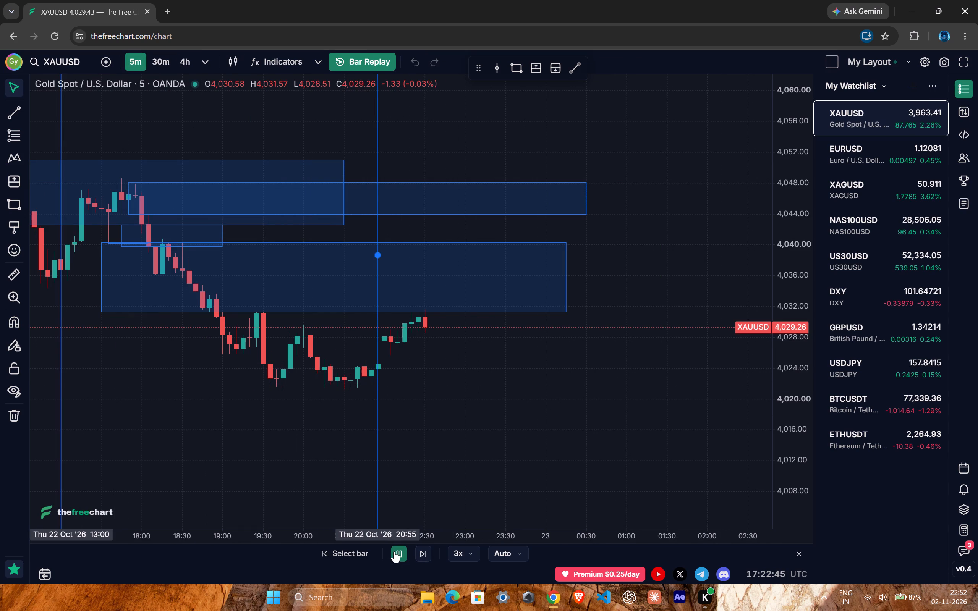
{"action": "left_click", "coordinate": [397, 554]}
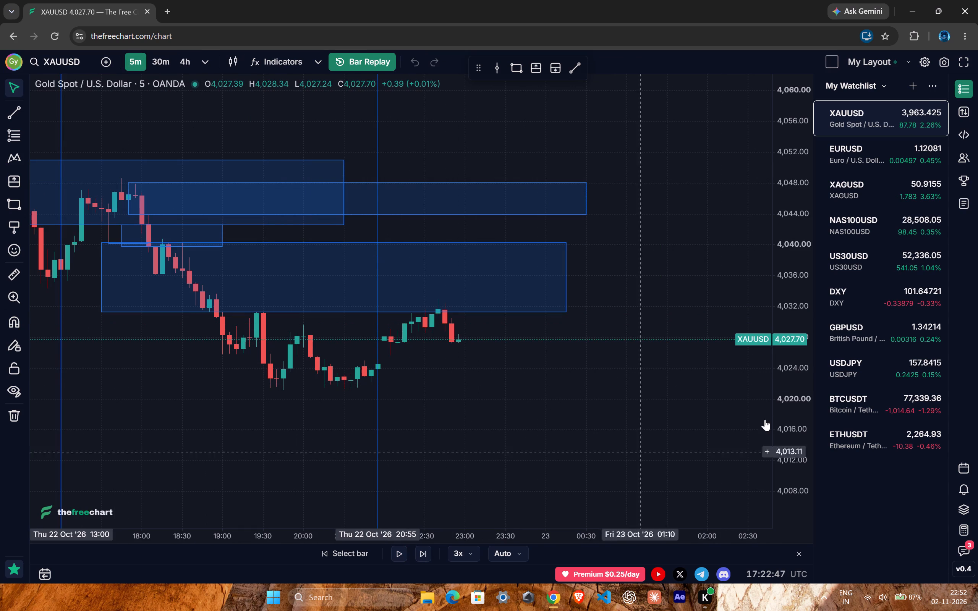
Draw a rectangle zone from the 22:35 candle to about 00:00, between about 4,030.6 and 4,032.8.
{"action": "left_click_drag", "start_coordinate": [795, 431], "coordinate": [795, 192]}
{"action": "left_click_drag", "start_coordinate": [627, 425], "coordinate": [618, 397]}
{"action": "scroll", "coordinate": [442, 411], "scroll_direction": "up", "scroll_amount": 3, "text": "ctrl"}
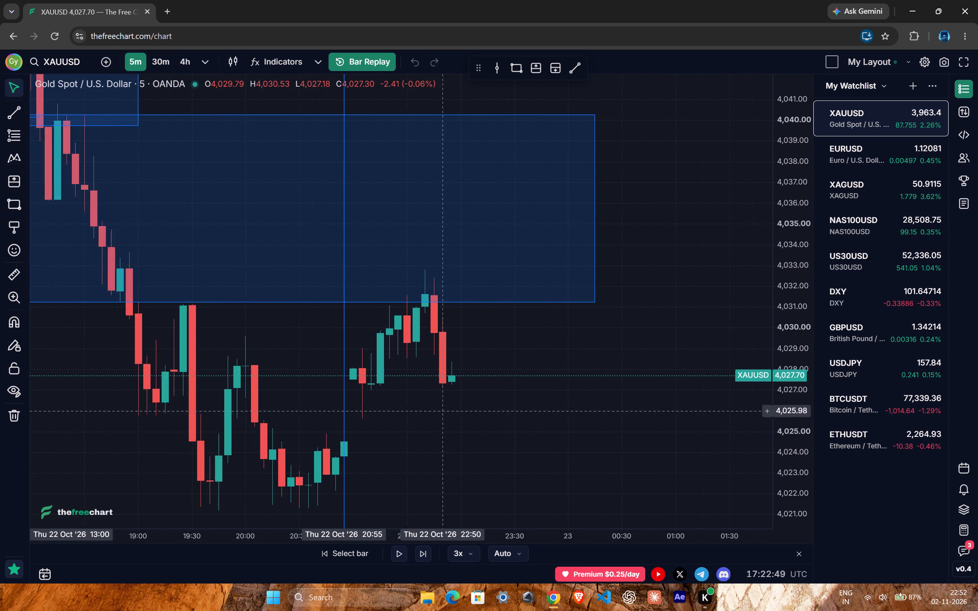
{"action": "scroll", "coordinate": [440, 411], "scroll_direction": "up", "scroll_amount": 2, "text": "ctrl"}
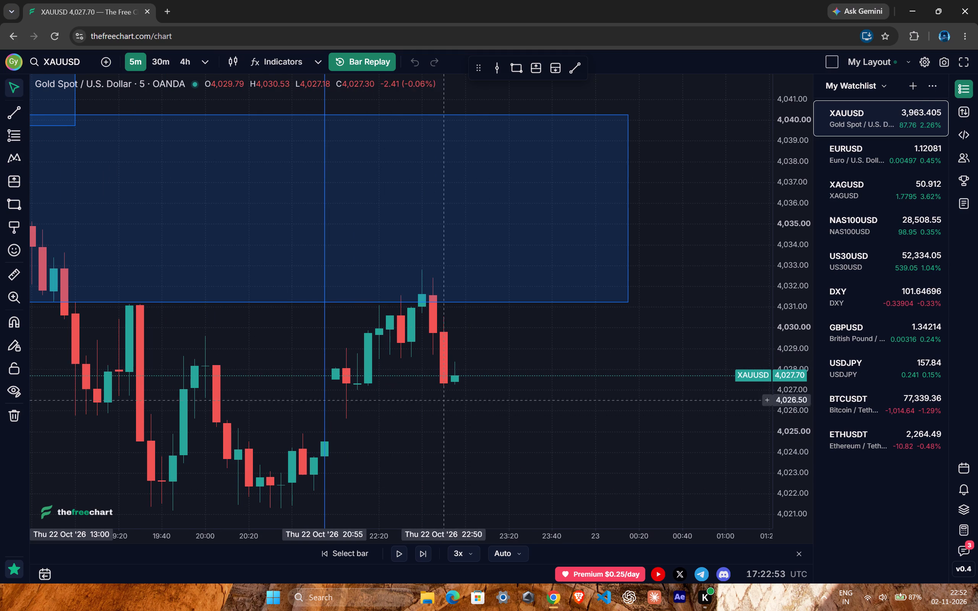
{"action": "left_click_drag", "start_coordinate": [811, 401], "coordinate": [763, 339]}
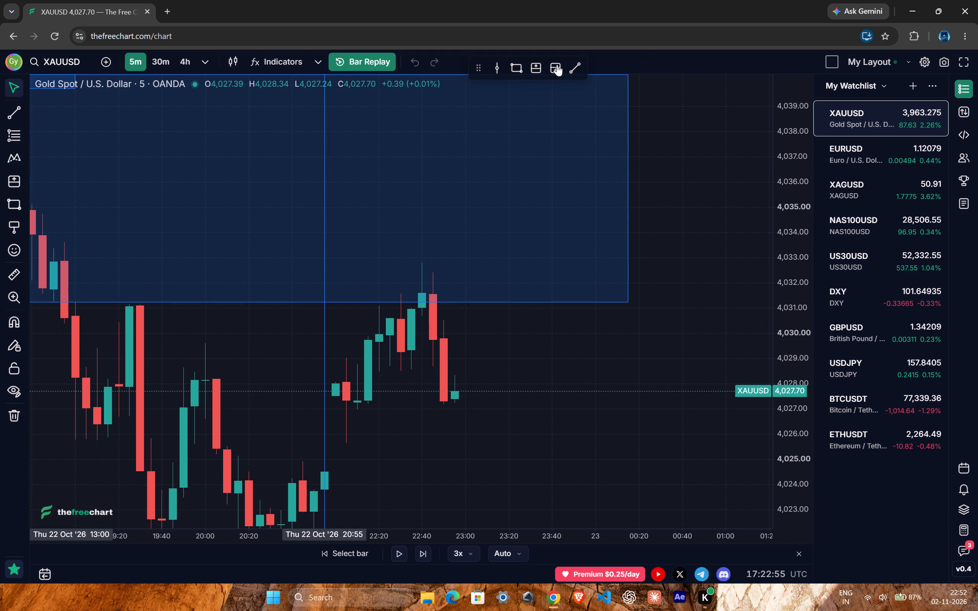
{"action": "left_click", "coordinate": [519, 69]}
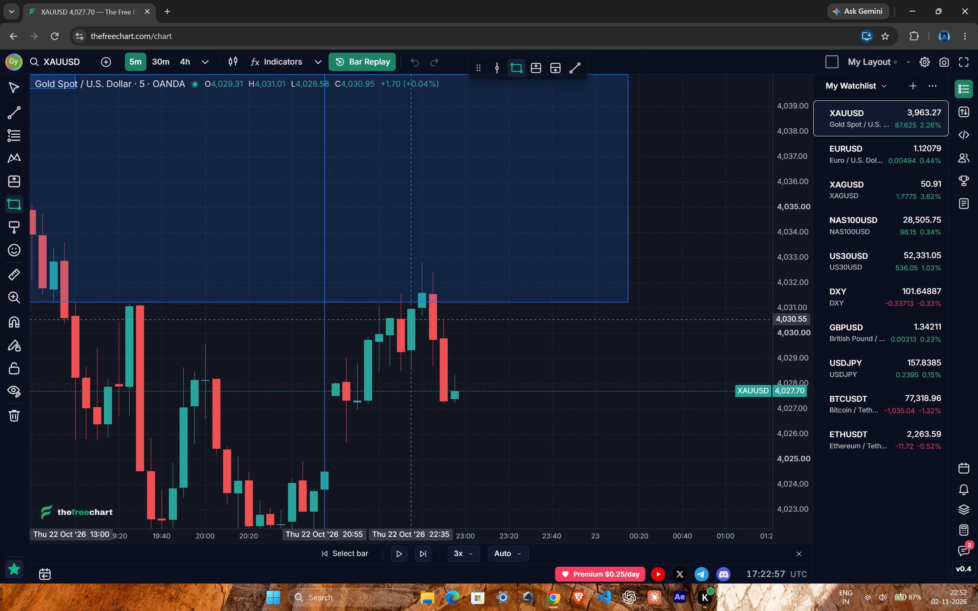
{"action": "left_click", "coordinate": [410, 318]}
{"action": "left_click", "coordinate": [597, 262]}
Run the 5m replay forward and pause it at about the 22 October 23:05 candle.
{"action": "left_click_drag", "start_coordinate": [571, 349], "coordinate": [541, 313]}
{"action": "scroll", "coordinate": [421, 333], "scroll_direction": "down", "scroll_amount": 3, "text": "ctrl"}
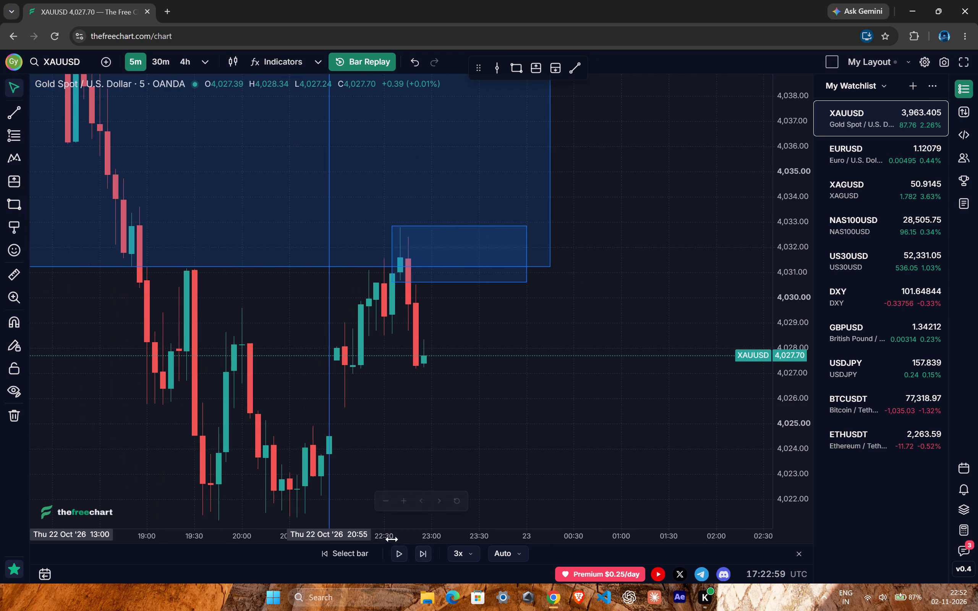
{"action": "left_click", "coordinate": [401, 550]}
{"action": "left_click", "coordinate": [401, 550]}
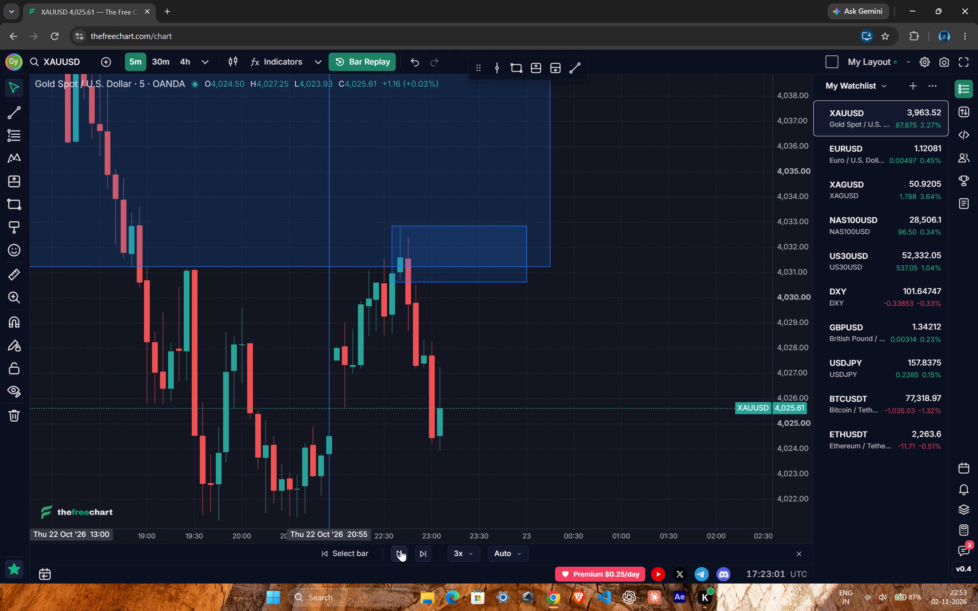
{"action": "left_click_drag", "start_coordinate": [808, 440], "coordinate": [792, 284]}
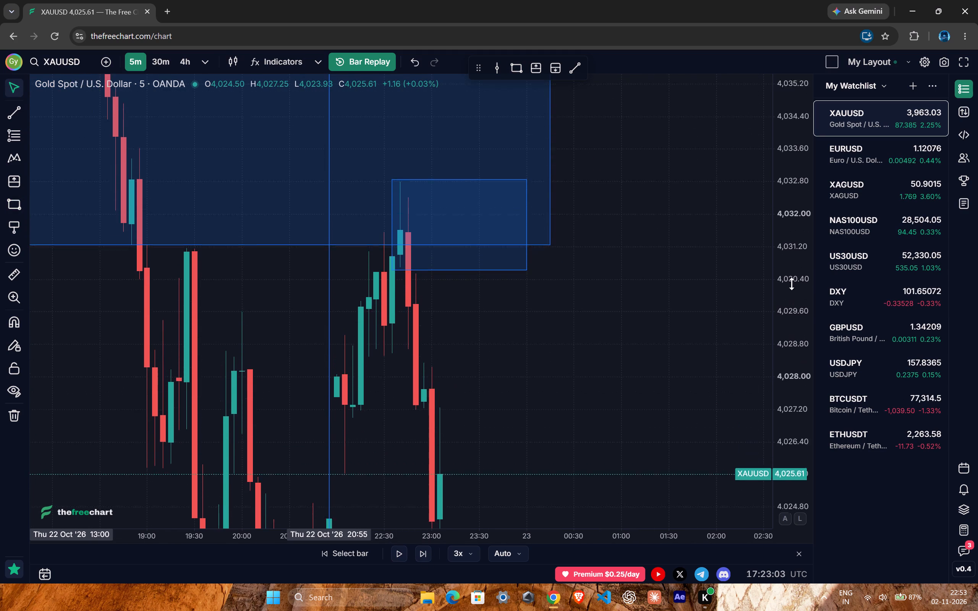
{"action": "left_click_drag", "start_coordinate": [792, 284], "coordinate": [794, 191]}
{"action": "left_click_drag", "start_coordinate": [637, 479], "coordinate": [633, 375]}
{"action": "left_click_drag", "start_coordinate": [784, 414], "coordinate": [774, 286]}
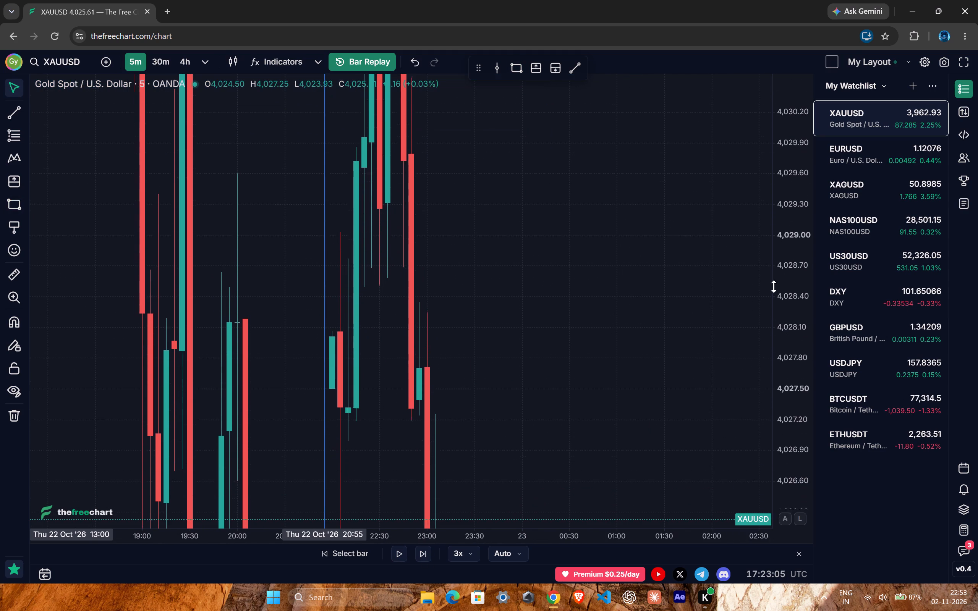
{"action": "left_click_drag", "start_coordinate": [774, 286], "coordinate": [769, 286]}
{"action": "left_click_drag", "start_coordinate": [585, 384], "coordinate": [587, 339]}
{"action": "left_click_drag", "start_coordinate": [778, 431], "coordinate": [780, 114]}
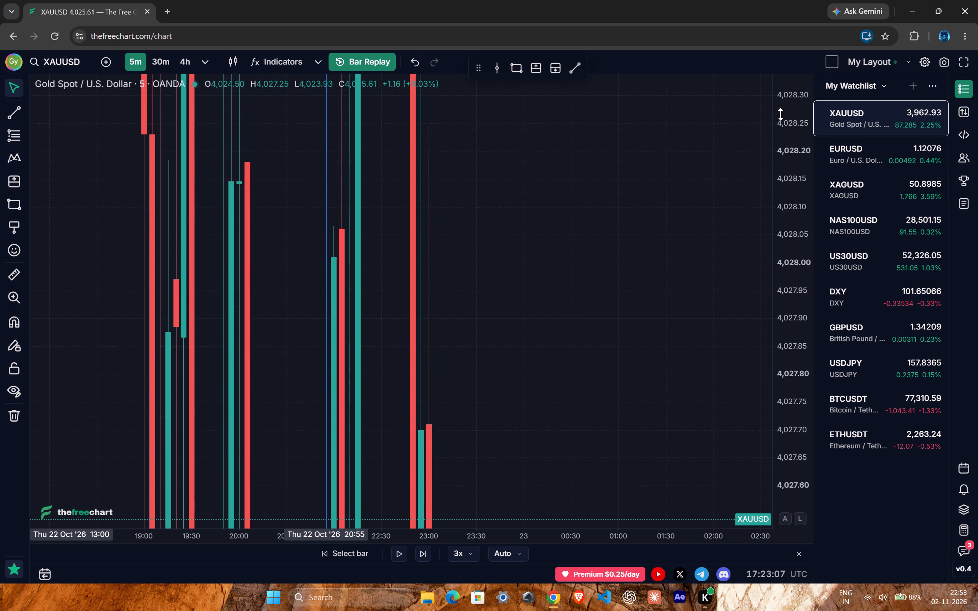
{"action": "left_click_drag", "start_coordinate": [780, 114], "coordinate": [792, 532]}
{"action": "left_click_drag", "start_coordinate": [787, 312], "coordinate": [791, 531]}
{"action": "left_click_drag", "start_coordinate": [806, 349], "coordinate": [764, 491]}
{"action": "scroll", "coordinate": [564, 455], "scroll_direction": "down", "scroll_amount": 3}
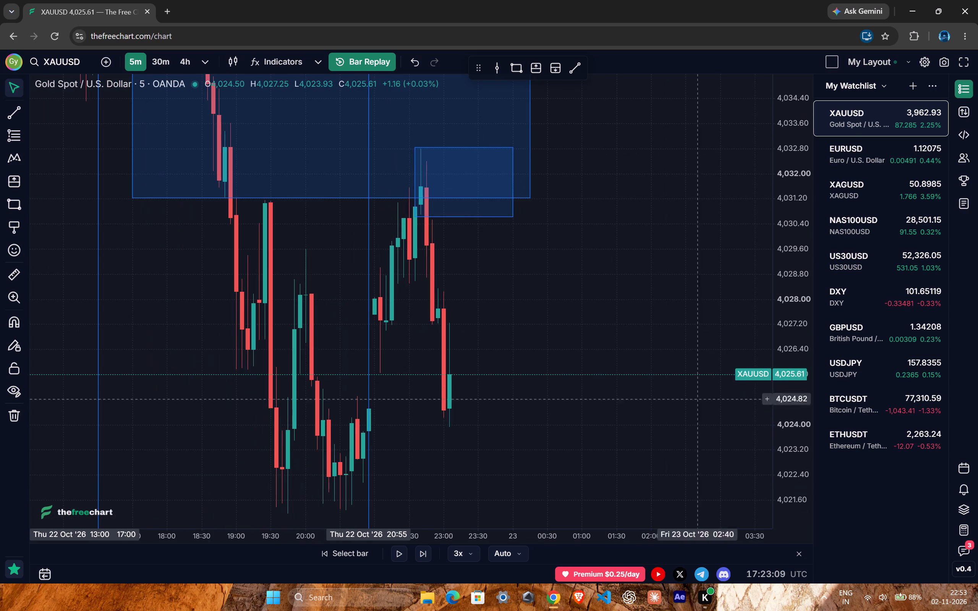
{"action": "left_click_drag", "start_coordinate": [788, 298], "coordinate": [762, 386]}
Run the 5m replay forward and pause it at about the 22 October 23:20 candle.
{"action": "left_click", "coordinate": [402, 558]}
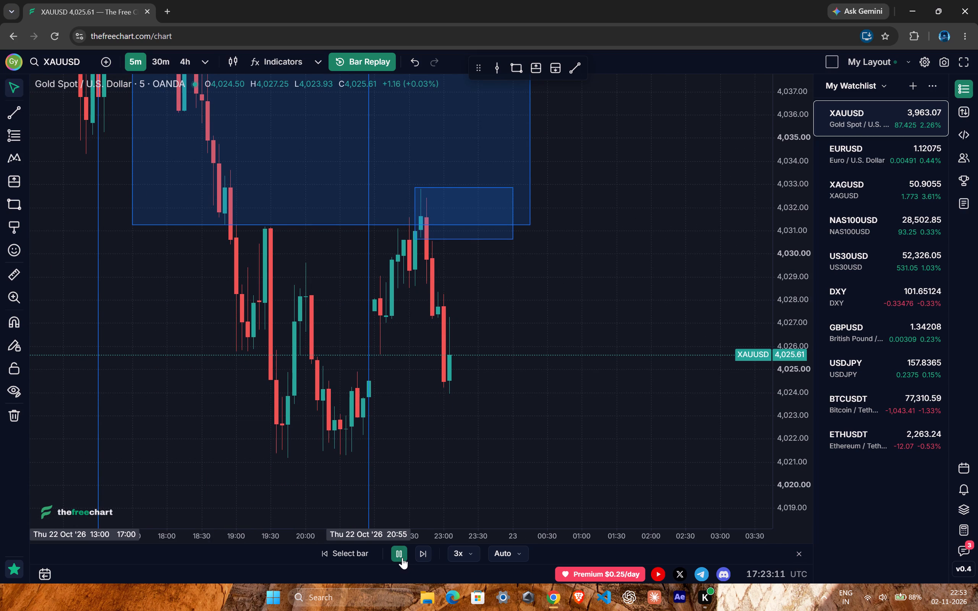
{"action": "left_click", "coordinate": [402, 558]}
Advance the 5m replay in short bursts, pausing after each, to about the 22 October 23:45 candle.
{"action": "left_click_drag", "start_coordinate": [553, 375], "coordinate": [526, 416]}
{"action": "scroll", "coordinate": [426, 432], "scroll_direction": "up", "scroll_amount": 3, "text": "ctrl"}
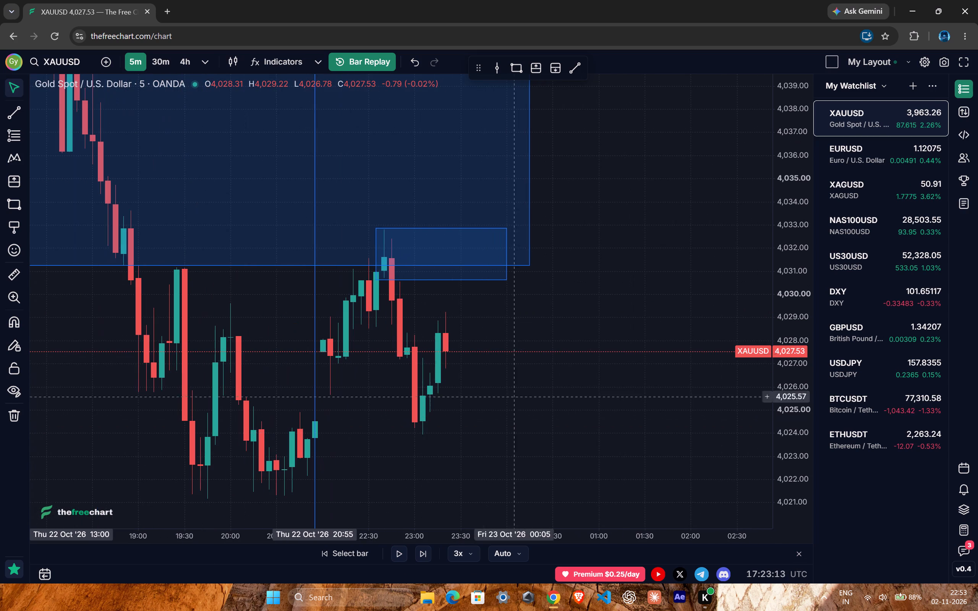
{"action": "left_click_drag", "start_coordinate": [803, 295], "coordinate": [780, 380]}
{"action": "left_click_drag", "start_coordinate": [580, 390], "coordinate": [571, 396]}
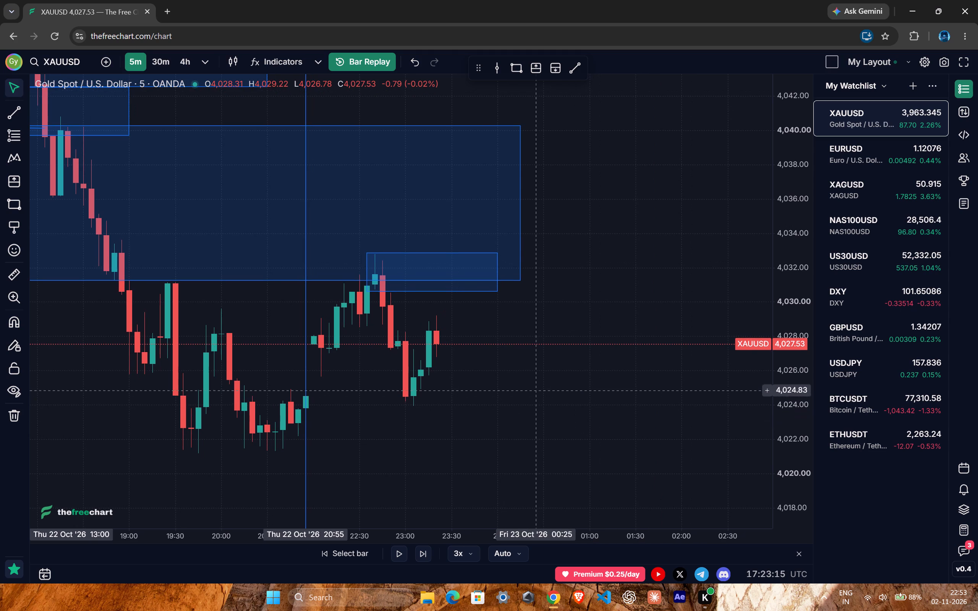
{"action": "left_click", "coordinate": [403, 553]}
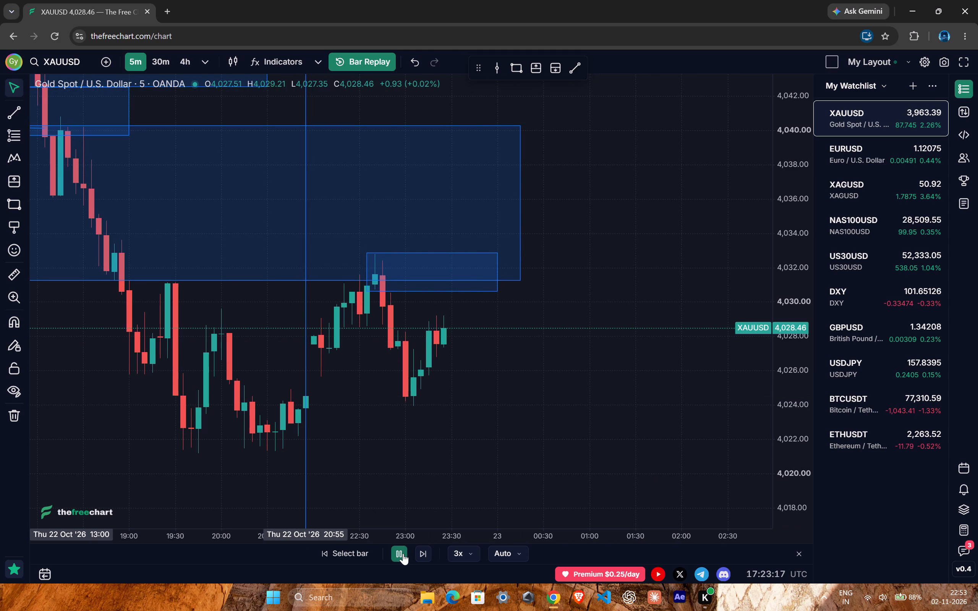
{"action": "left_click", "coordinate": [403, 553]}
{"action": "left_click", "coordinate": [403, 554]}
{"action": "left_click", "coordinate": [403, 555]}
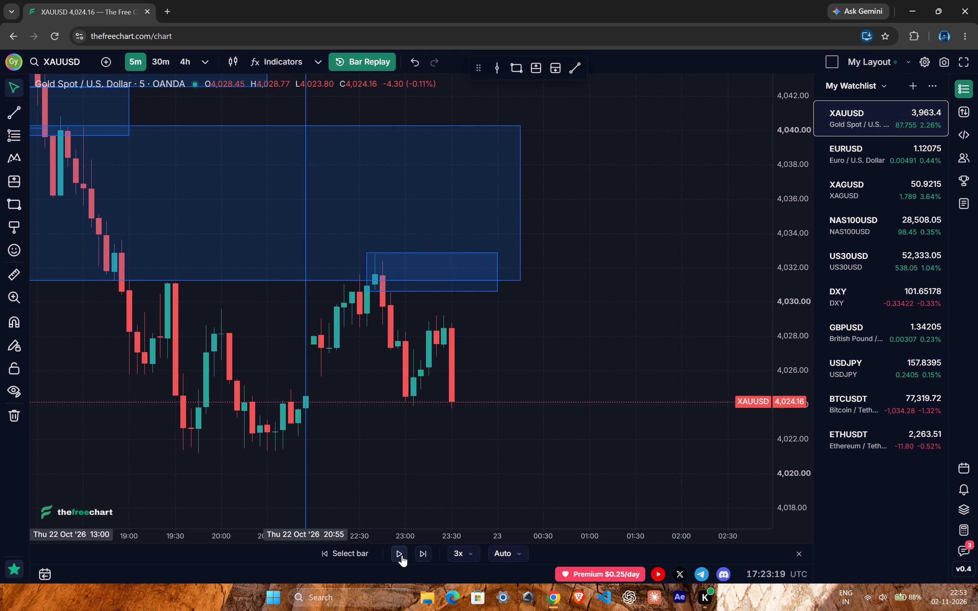
{"action": "left_click", "coordinate": [402, 555]}
{"action": "left_click", "coordinate": [401, 555]}
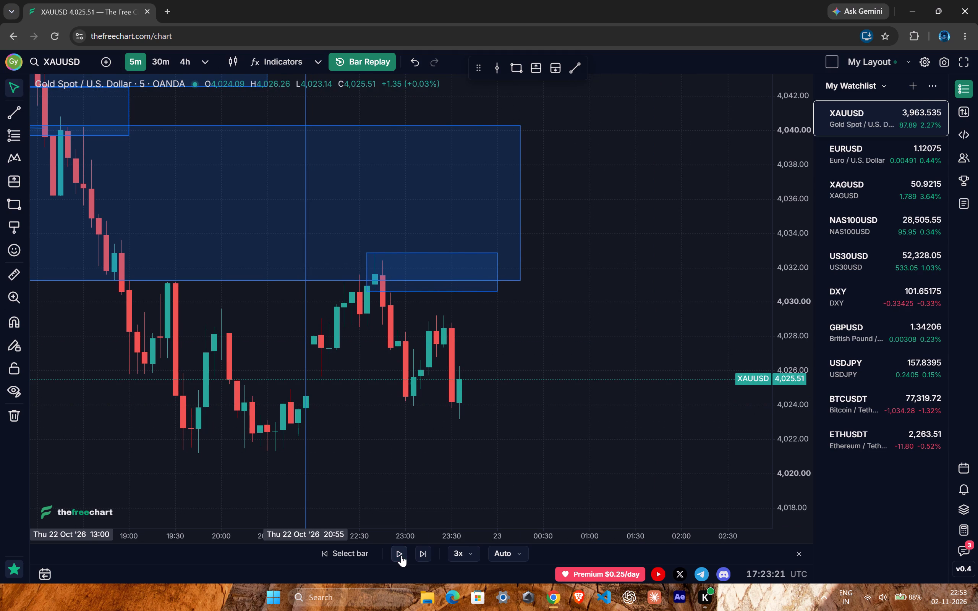
{"action": "left_click", "coordinate": [401, 555]}
{"action": "left_click", "coordinate": [401, 555]}
{"action": "left_click", "coordinate": [401, 555]}
{"action": "left_click", "coordinate": [401, 555]}
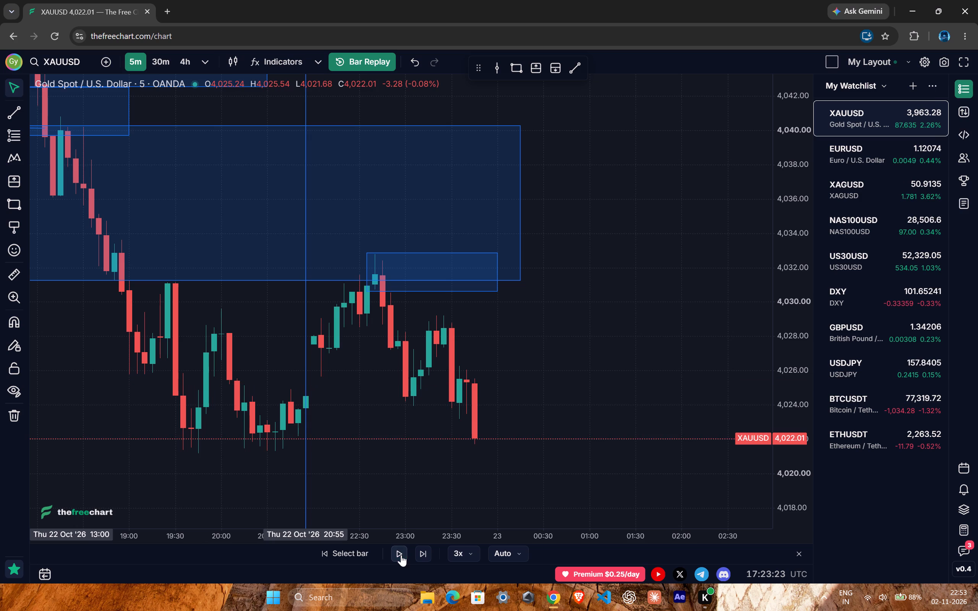
Draw a rectangle zone from the 23:15 candle to about 00:45, between about 4,026.4 and 4,029.2.
{"action": "left_click_drag", "start_coordinate": [593, 406], "coordinate": [588, 393]}
{"action": "scroll", "coordinate": [436, 420], "scroll_direction": "up", "scroll_amount": 3, "text": "ctrl"}
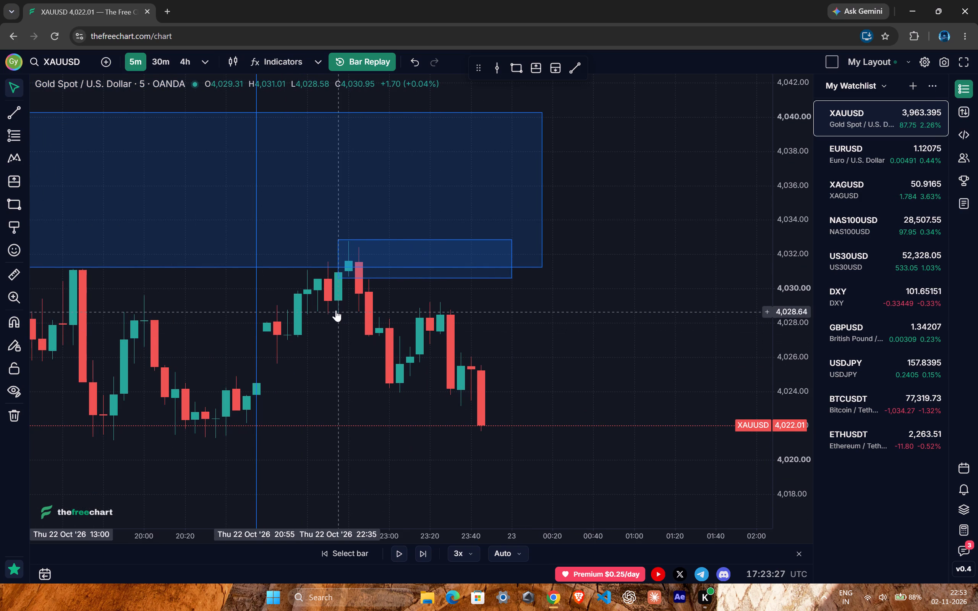
{"action": "left_click", "coordinate": [521, 66]}
{"action": "left_click_drag", "start_coordinate": [423, 349], "coordinate": [426, 349]}
{"action": "left_click", "coordinate": [606, 303]}
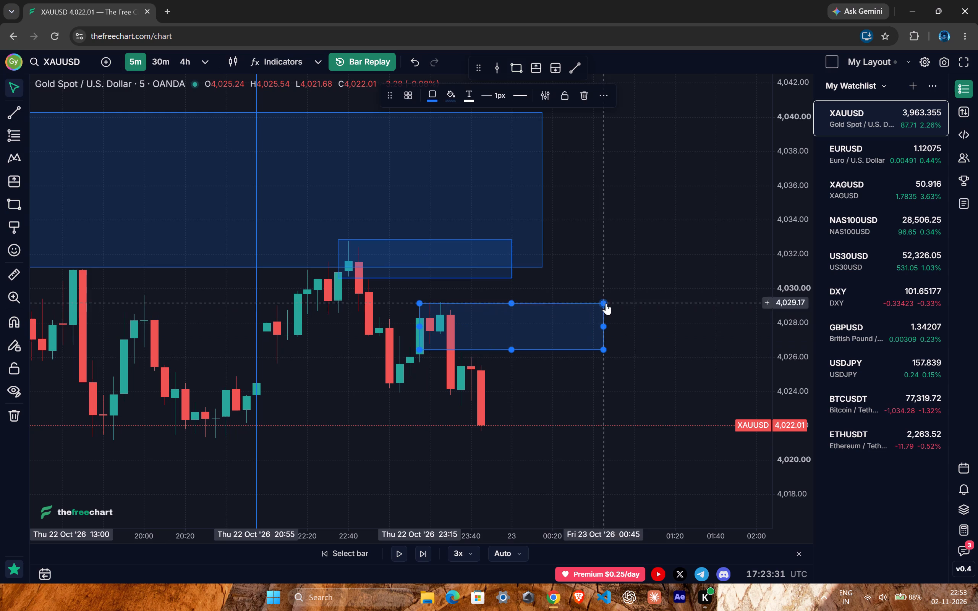
Advance the 5m replay in short bursts, pausing after each, to about the 23 October 00:15 candle.
{"action": "left_click_drag", "start_coordinate": [572, 383], "coordinate": [561, 356]}
{"action": "left_click", "coordinate": [402, 556]}
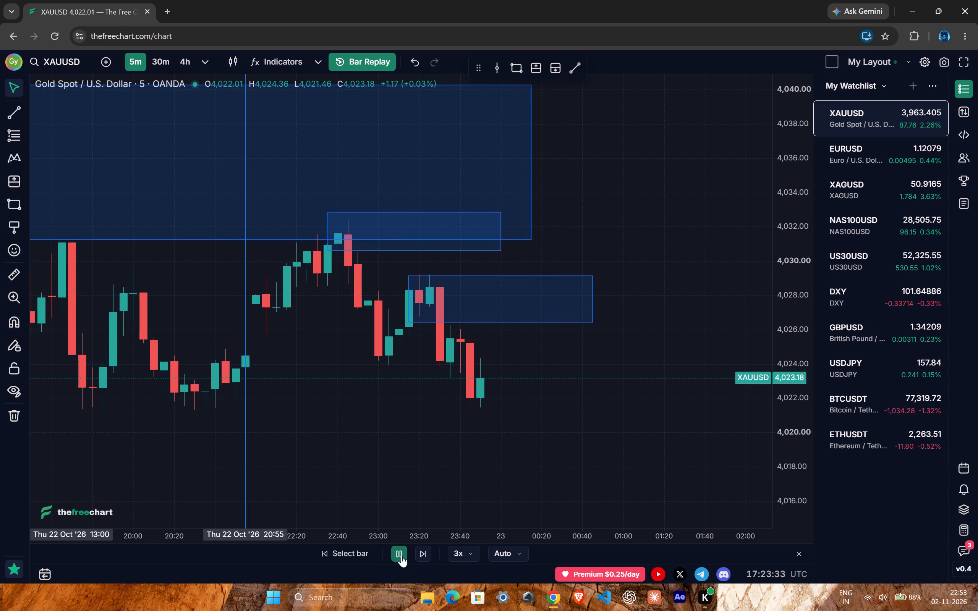
{"action": "left_click", "coordinate": [402, 556]}
{"action": "left_click", "coordinate": [401, 556]}
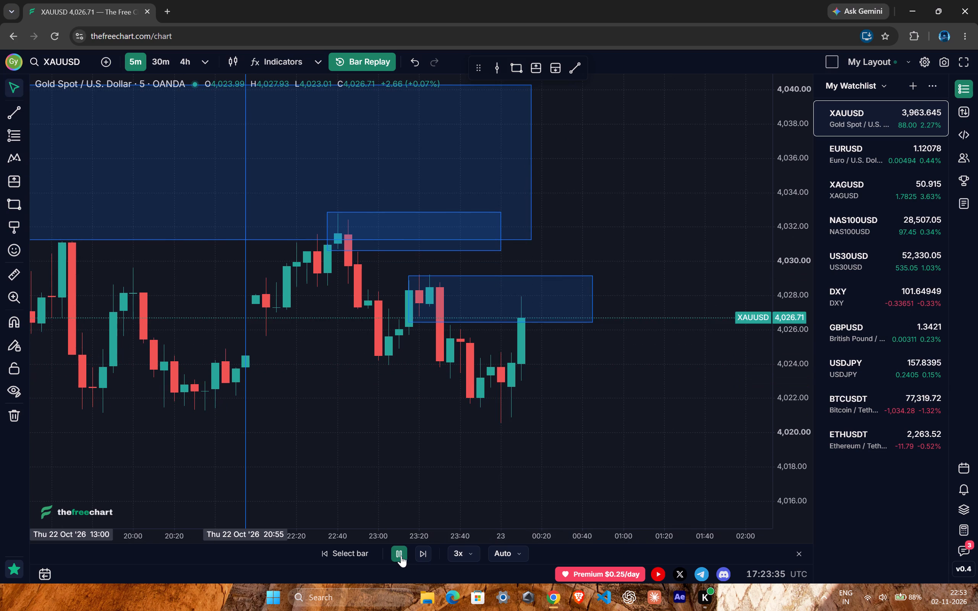
{"action": "left_click", "coordinate": [401, 556]}
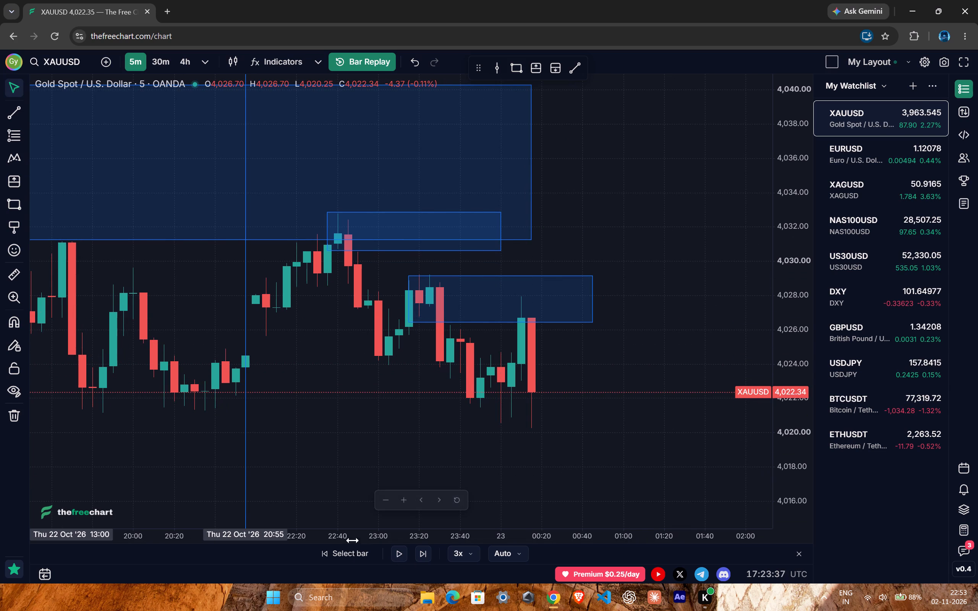
Rewind the replay to the 23 October 00:10 candle and switch the chart to the 1-minute timeframe.
{"action": "left_click", "coordinate": [348, 550]}
{"action": "left_click", "coordinate": [521, 425]}
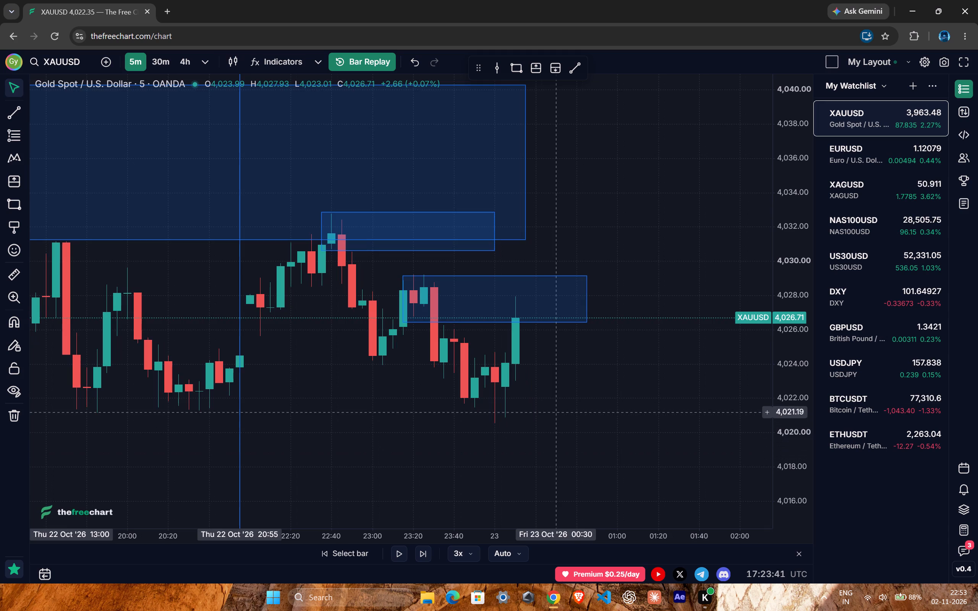
{"action": "key", "text": "1"}
{"action": "key", "text": "Return"}
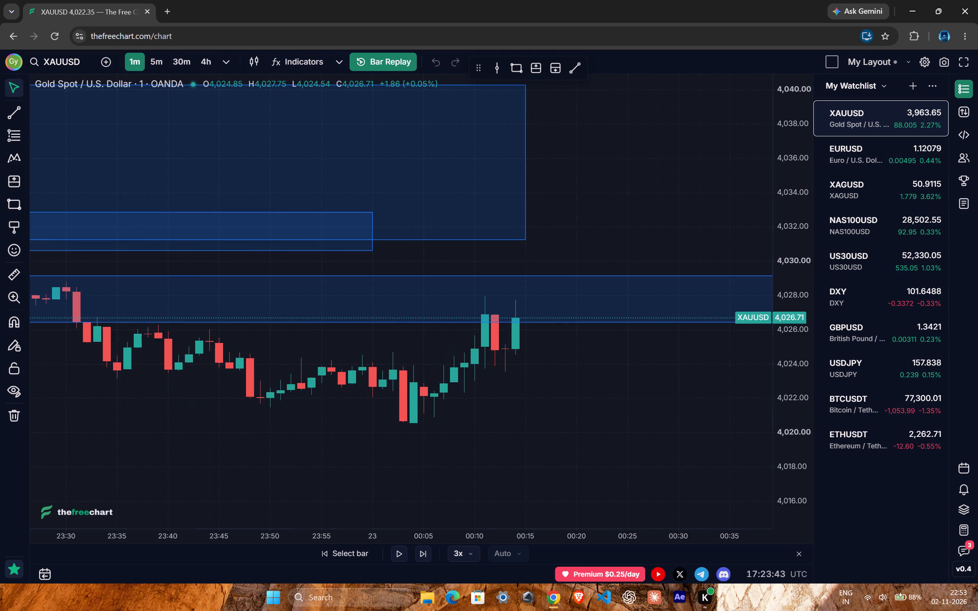
Advance the 1m replay in short bursts to about the 23 October 00:16 candle.
{"action": "scroll", "coordinate": [458, 417], "scroll_direction": "down", "scroll_amount": 20, "text": "ctrl"}
{"action": "scroll", "coordinate": [458, 417], "scroll_direction": "down", "scroll_amount": 20, "text": "ctrl"}
{"action": "scroll", "coordinate": [458, 417], "scroll_direction": "down", "scroll_amount": 2, "text": "ctrl"}
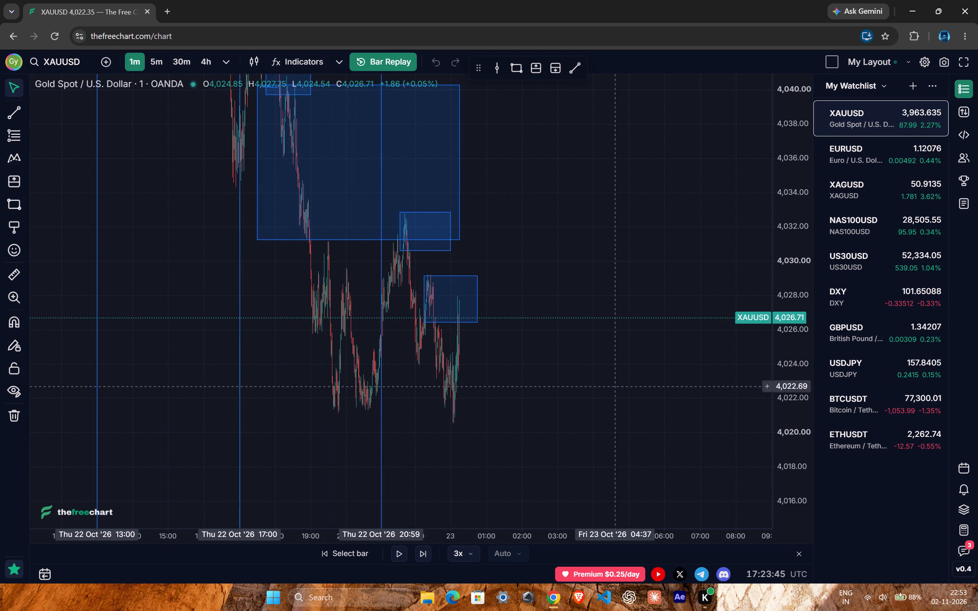
{"action": "left_click_drag", "start_coordinate": [617, 383], "coordinate": [605, 360]}
{"action": "scroll", "coordinate": [486, 373], "scroll_direction": "up", "scroll_amount": 9, "text": "ctrl"}
{"action": "left_click_drag", "start_coordinate": [470, 378], "coordinate": [510, 384]}
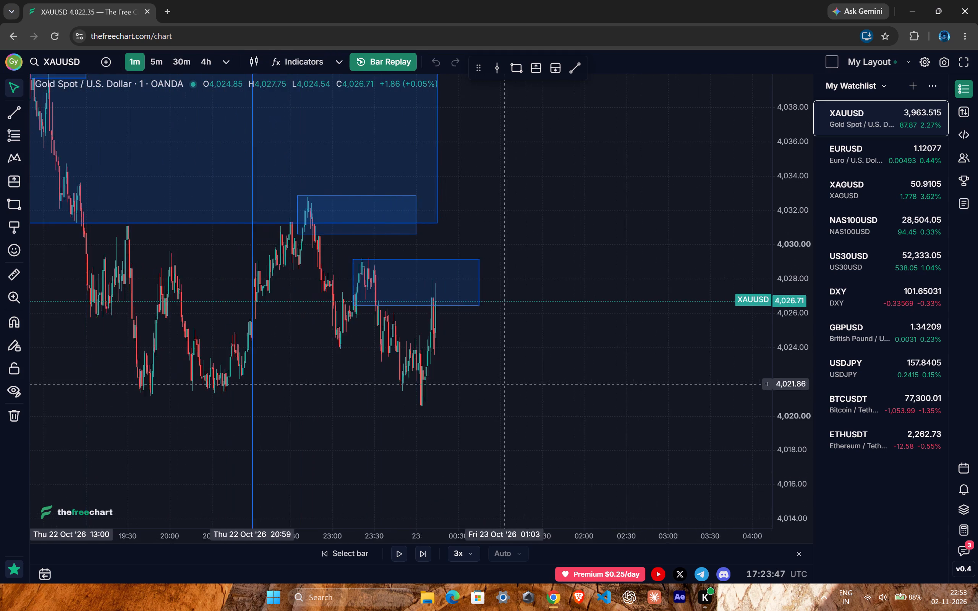
{"action": "left_click_drag", "start_coordinate": [510, 384], "coordinate": [521, 383]}
{"action": "scroll", "coordinate": [472, 383], "scroll_direction": "up", "scroll_amount": 4, "text": "ctrl"}
{"action": "left_click_drag", "start_coordinate": [808, 381], "coordinate": [817, 315]}
{"action": "left_click_drag", "start_coordinate": [666, 351], "coordinate": [674, 393]}
{"action": "scroll", "coordinate": [478, 382], "scroll_direction": "up", "scroll_amount": 9, "text": "ctrl"}
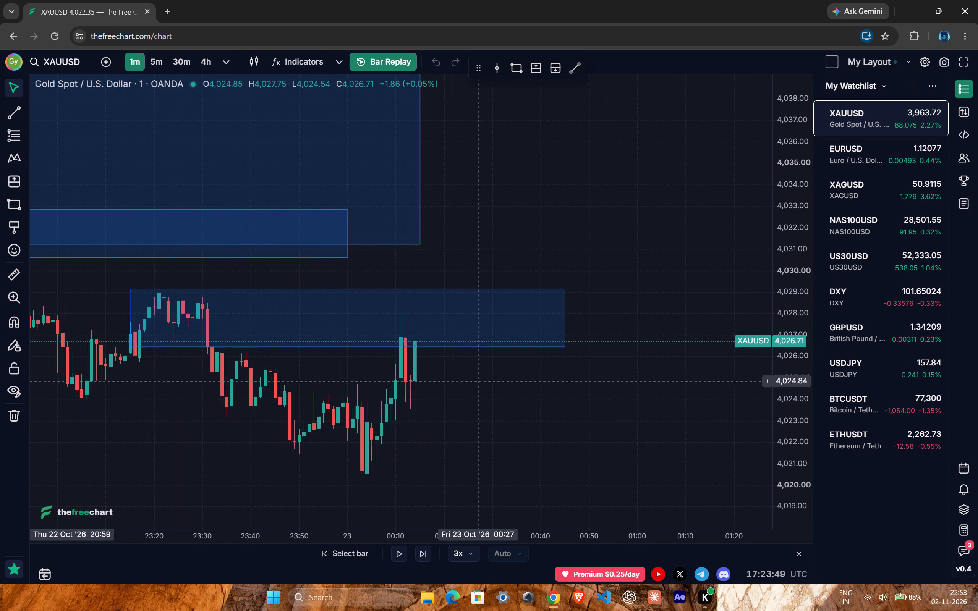
{"action": "left_click_drag", "start_coordinate": [484, 411], "coordinate": [504, 369]}
{"action": "scroll", "coordinate": [467, 363], "scroll_direction": "up", "scroll_amount": 2, "text": "ctrl"}
{"action": "left_click", "coordinate": [398, 558]}
{"action": "left_click", "coordinate": [398, 558]}
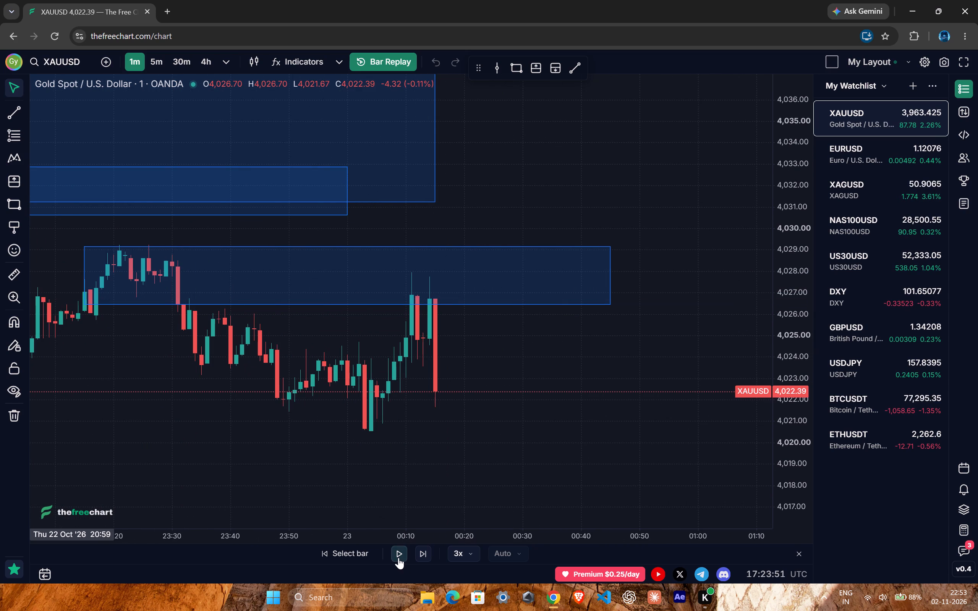
{"action": "double_click", "coordinate": [398, 558]}
Draw a rectangle zone from the 00:13 candle to about 00:40, between about 4,024.1 and 4,027.8.
{"action": "scroll", "coordinate": [460, 433], "scroll_direction": "up", "scroll_amount": 1, "text": "ctrl"}
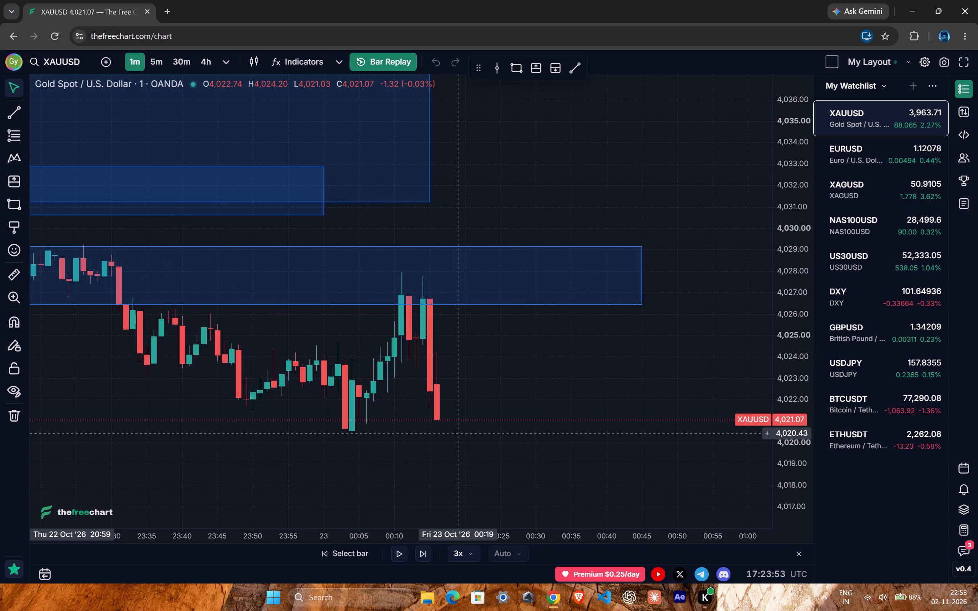
{"action": "scroll", "coordinate": [460, 433], "scroll_direction": "up", "scroll_amount": 2, "text": "ctrl"}
{"action": "left_click", "coordinate": [515, 68]}
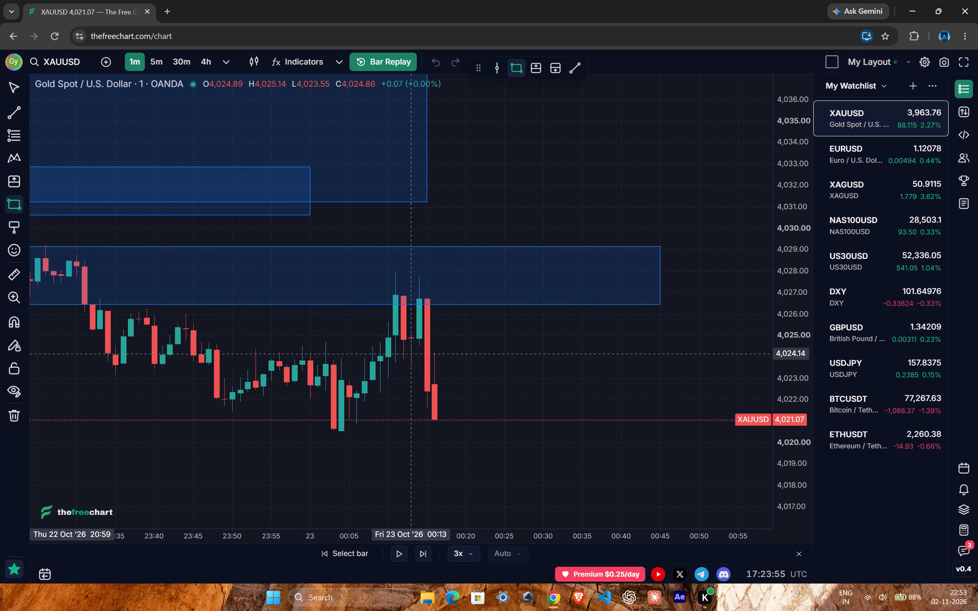
{"action": "left_click", "coordinate": [415, 354]}
{"action": "left_click", "coordinate": [623, 276]}
Place a short position at about 00:20 with entry 4,024.25, stop 4,029.09 and target about 4,008.89.
{"action": "left_click_drag", "start_coordinate": [557, 388], "coordinate": [551, 375]}
{"action": "left_click_drag", "start_coordinate": [527, 378], "coordinate": [518, 330], "text": "ctrl"}
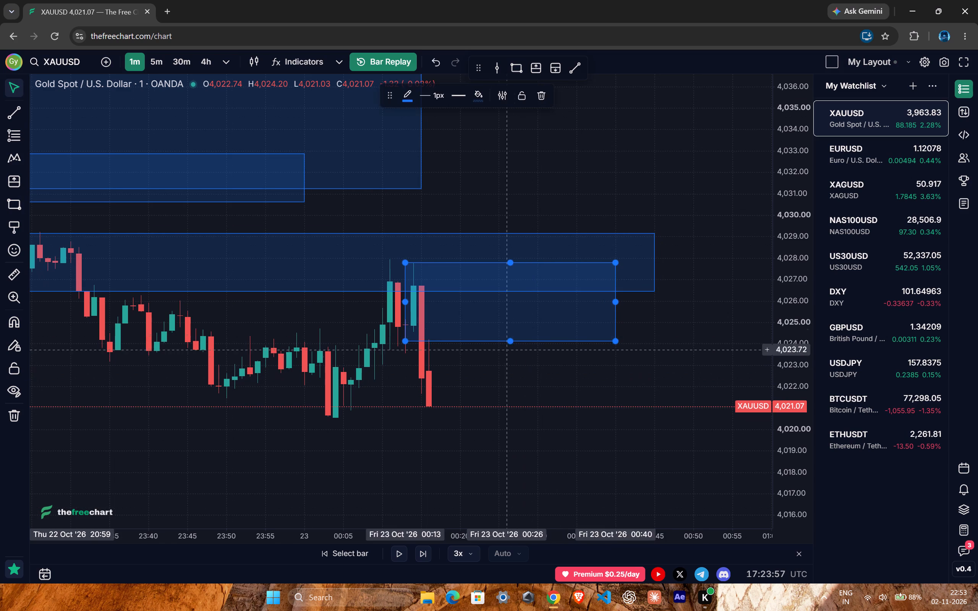
{"action": "left_click_drag", "start_coordinate": [500, 373], "coordinate": [502, 360]}
{"action": "scroll", "coordinate": [484, 357], "scroll_direction": "down", "scroll_amount": 2, "text": "ctrl"}
{"action": "left_click_drag", "start_coordinate": [554, 66], "coordinate": [555, 71]}
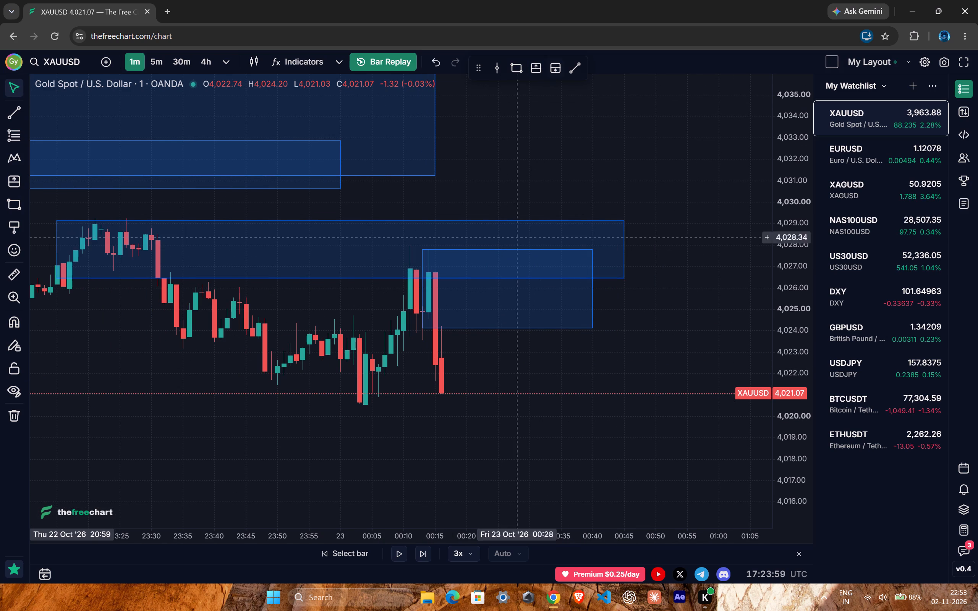
{"action": "left_click", "coordinate": [476, 326]}
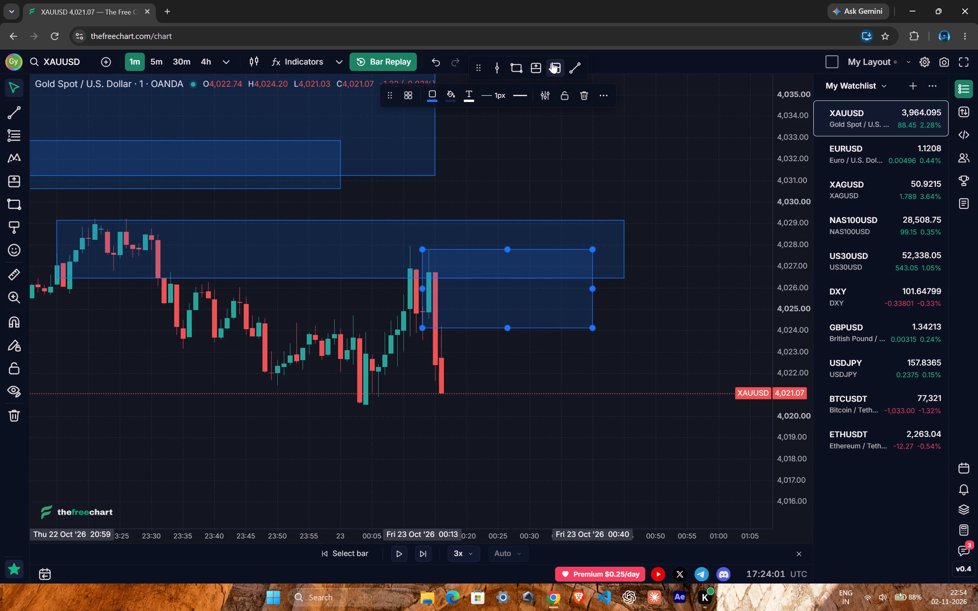
{"action": "left_click", "coordinate": [555, 66]}
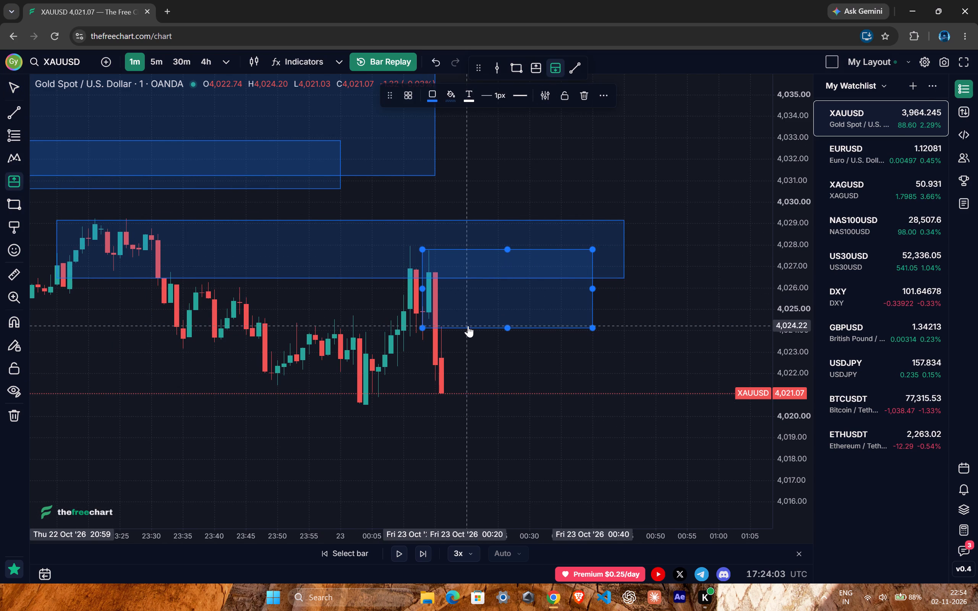
{"action": "left_click", "coordinate": [469, 325]}
{"action": "left_click_drag", "start_coordinate": [465, 252], "coordinate": [471, 221]}
{"action": "left_click_drag", "start_coordinate": [644, 320], "coordinate": [603, 233]}
{"action": "scroll", "coordinate": [548, 226], "scroll_direction": "down", "scroll_amount": 5}
{"action": "left_click_drag", "start_coordinate": [792, 209], "coordinate": [771, 312]}
{"action": "scroll", "coordinate": [609, 286], "scroll_direction": "down", "scroll_amount": 10, "text": "ctrl"}
{"action": "left_click_drag", "start_coordinate": [576, 366], "coordinate": [489, 314]}
{"action": "scroll", "coordinate": [481, 308], "scroll_direction": "down", "scroll_amount": 4, "text": "ctrl"}
{"action": "left_click_drag", "start_coordinate": [470, 252], "coordinate": [463, 412]}
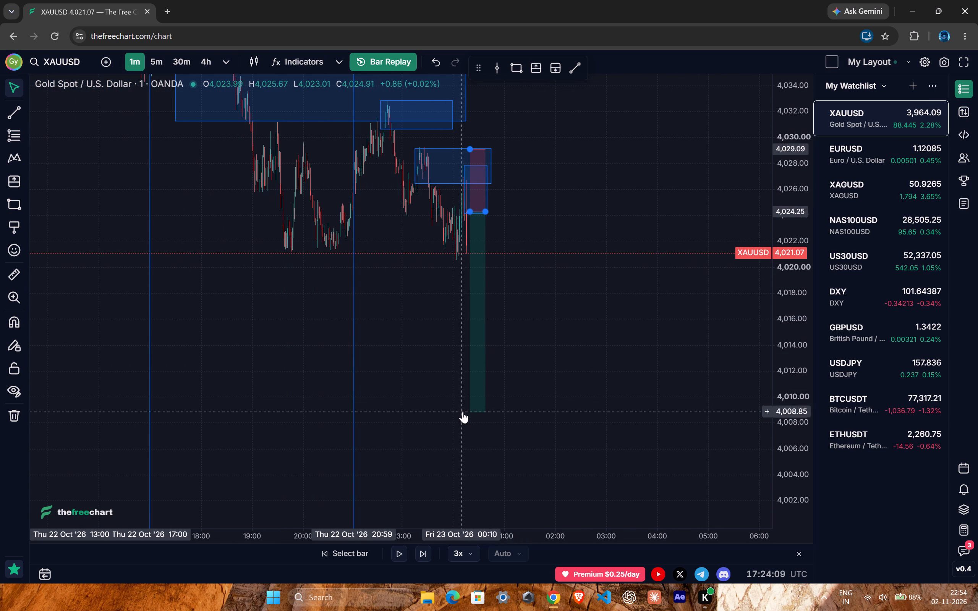
{"action": "left_click_drag", "start_coordinate": [463, 412], "coordinate": [463, 411]}
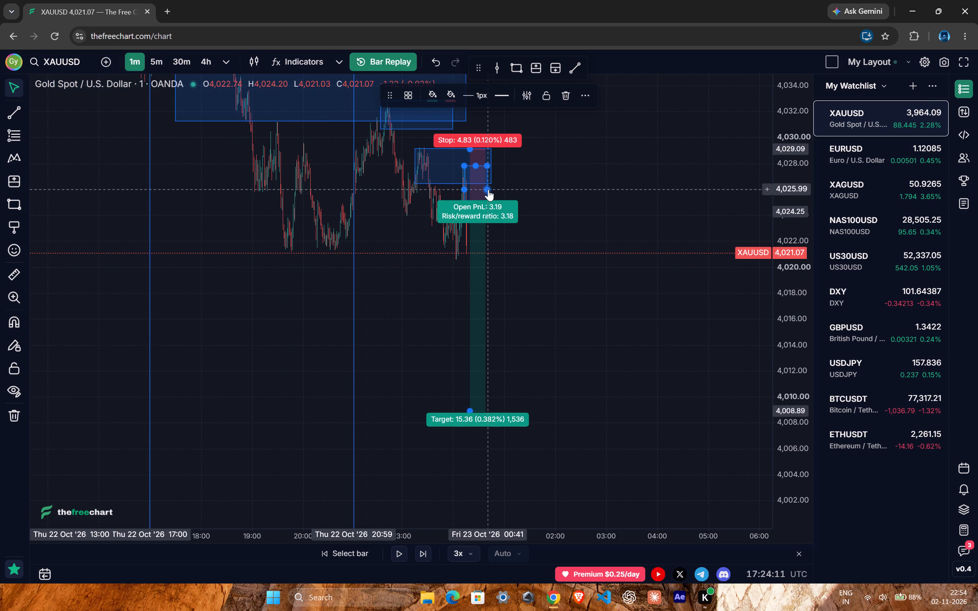
Extend the end of the rectangle zone that starts at 00:13 to about 00:48.
{"action": "left_click", "coordinate": [601, 217]}
{"action": "scroll", "coordinate": [515, 227], "scroll_direction": "up", "scroll_amount": 2, "text": "ctrl"}
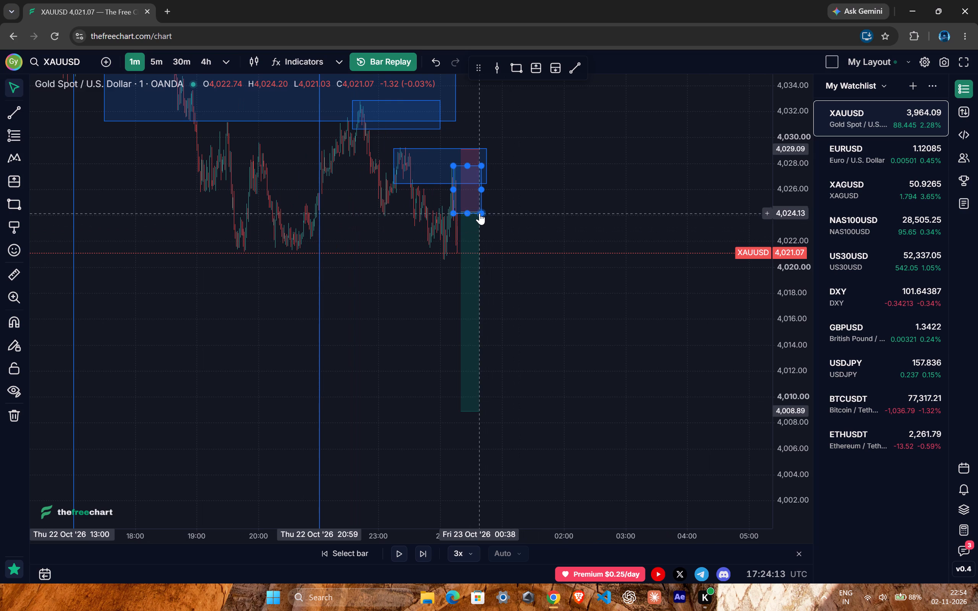
{"action": "left_click_drag", "start_coordinate": [479, 213], "coordinate": [489, 213]}
Extend the short position's end time to about 01:02.
{"action": "left_click", "coordinate": [478, 223]}
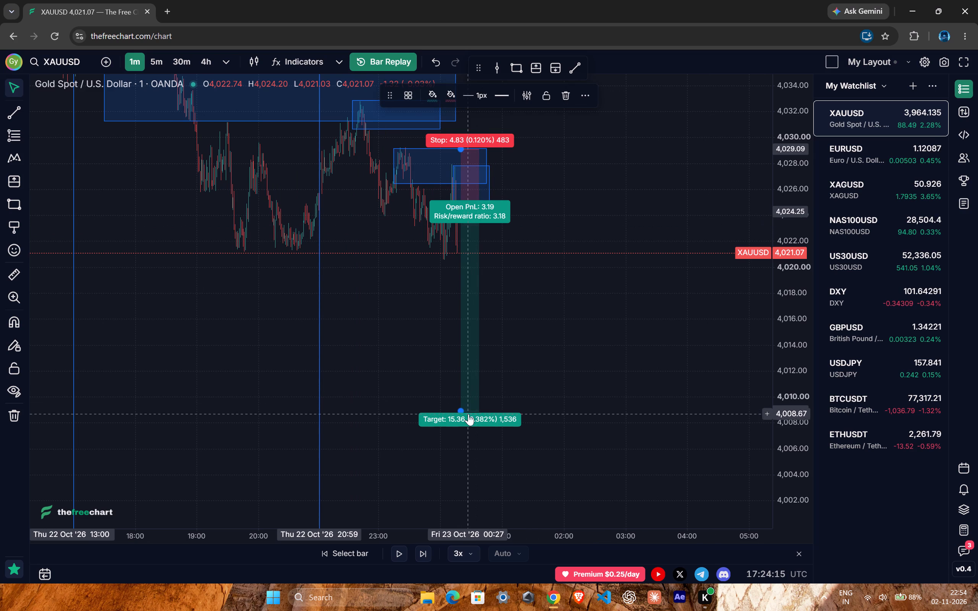
{"action": "scroll", "coordinate": [497, 268], "scroll_direction": "up", "scroll_amount": 14, "text": "ctrl"}
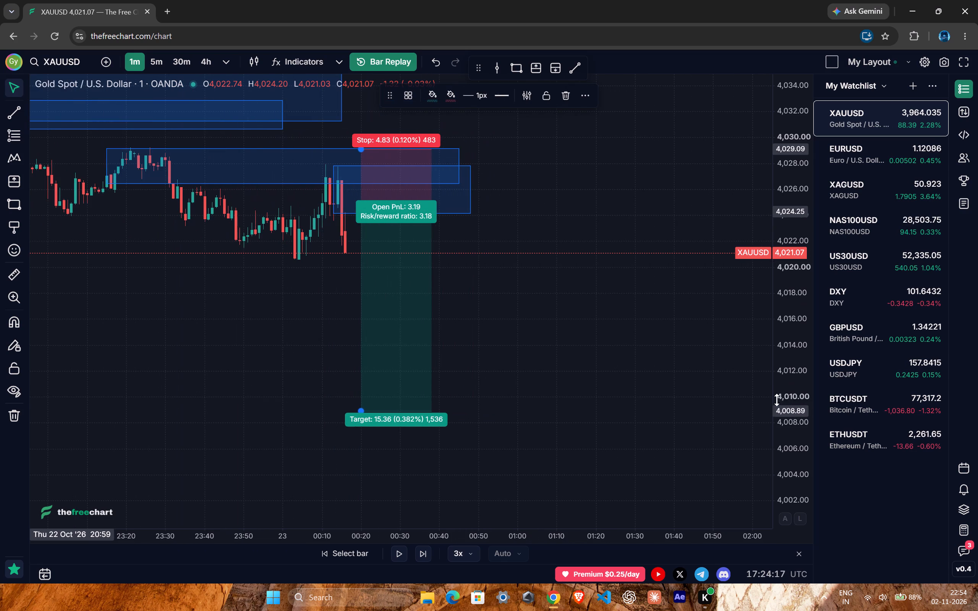
{"action": "left_click_drag", "start_coordinate": [787, 374], "coordinate": [785, 176]}
{"action": "left_click_drag", "start_coordinate": [642, 343], "coordinate": [687, 526]}
{"action": "scroll", "coordinate": [547, 456], "scroll_direction": "up", "scroll_amount": 9, "text": "ctrl"}
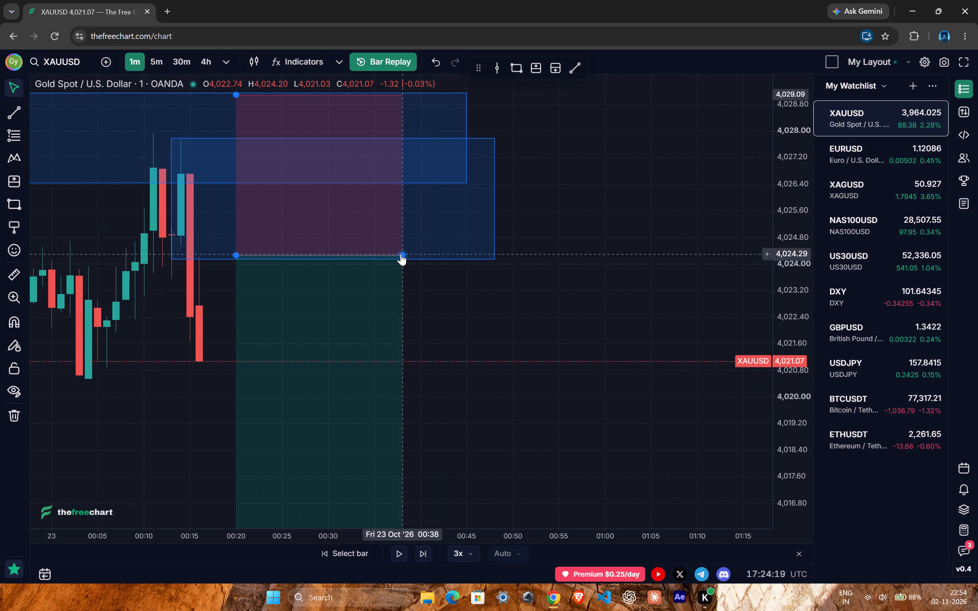
{"action": "left_click_drag", "start_coordinate": [401, 254], "coordinate": [621, 241]}
Adjust the short position's target to about 4,009.64, for a risk/reward ratio of about 3.
{"action": "left_click_drag", "start_coordinate": [796, 207], "coordinate": [778, 439]}
{"action": "scroll", "coordinate": [633, 411], "scroll_direction": "down", "scroll_amount": 9, "text": "ctrl"}
{"action": "left_click_drag", "start_coordinate": [648, 406], "coordinate": [640, 334]}
{"action": "left_click_drag", "start_coordinate": [455, 418], "coordinate": [455, 396]}
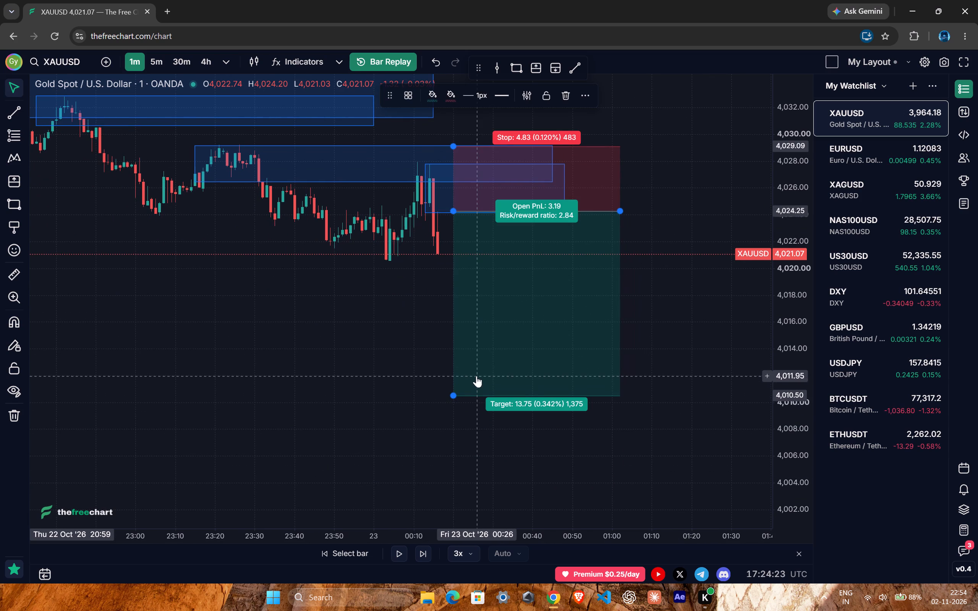
{"action": "left_click_drag", "start_coordinate": [453, 396], "coordinate": [453, 406]}
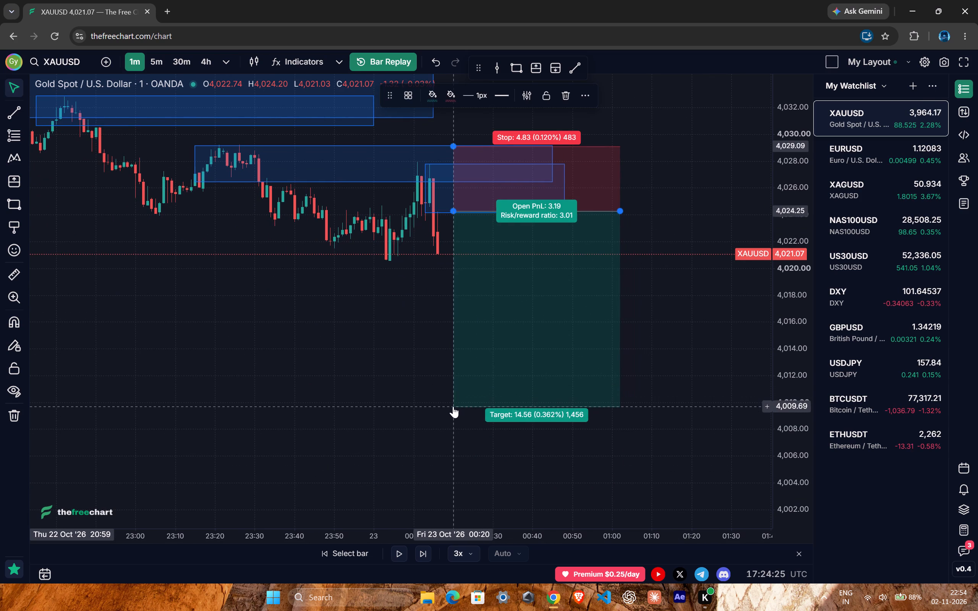
{"action": "left_click_drag", "start_coordinate": [453, 406], "coordinate": [452, 407]}
{"action": "left_click", "coordinate": [669, 353]}
Run the 1m replay forward and pause it at about the 23 October 00:48 candle.
{"action": "left_click_drag", "start_coordinate": [671, 370], "coordinate": [663, 436]}
{"action": "left_click", "coordinate": [401, 555]}
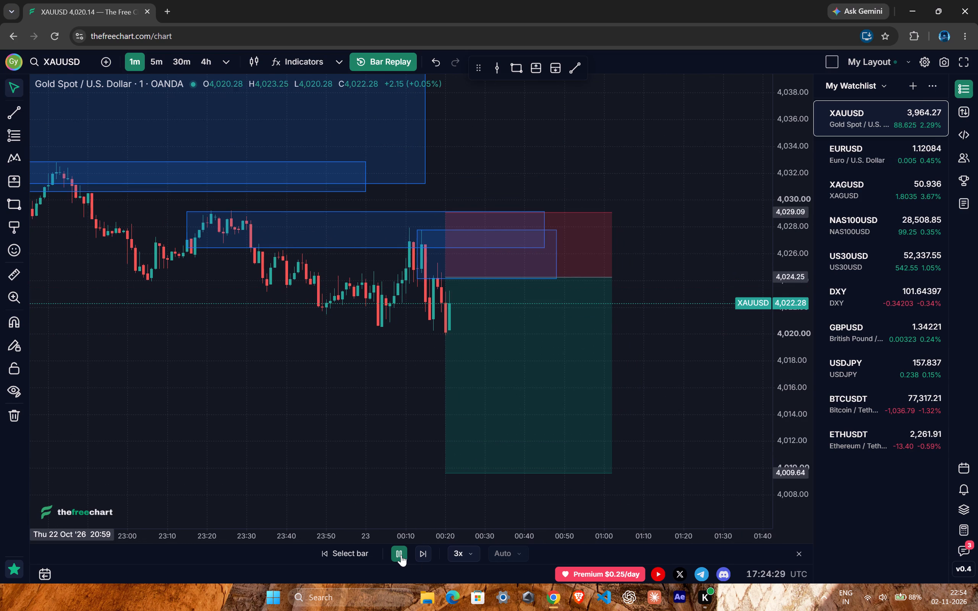
{"action": "left_click_drag", "start_coordinate": [673, 419], "coordinate": [626, 367]}
{"action": "scroll", "coordinate": [566, 364], "scroll_direction": "down", "scroll_amount": 8, "text": "ctrl"}
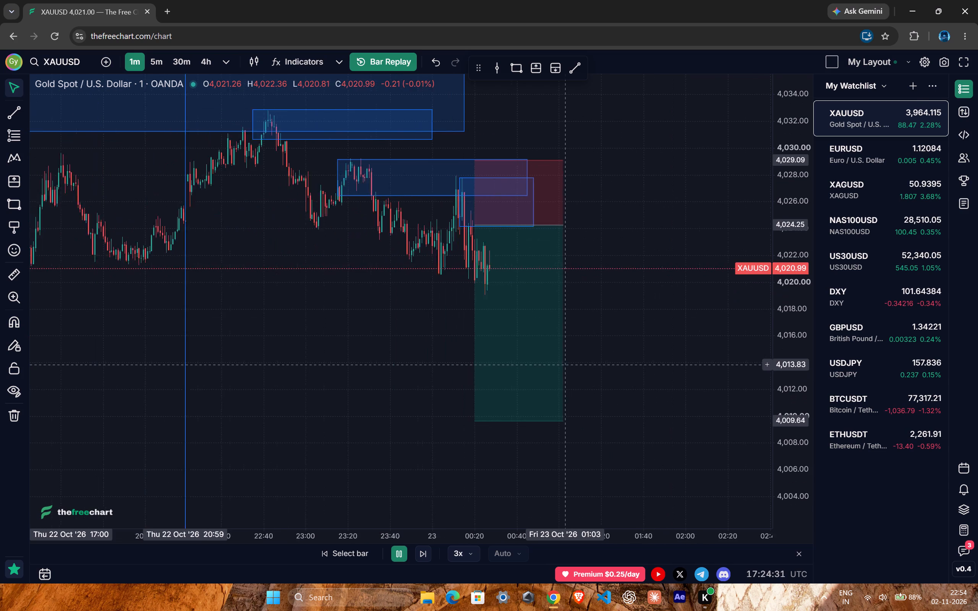
{"action": "scroll", "coordinate": [566, 364], "scroll_direction": "down", "scroll_amount": 1, "text": "ctrl"}
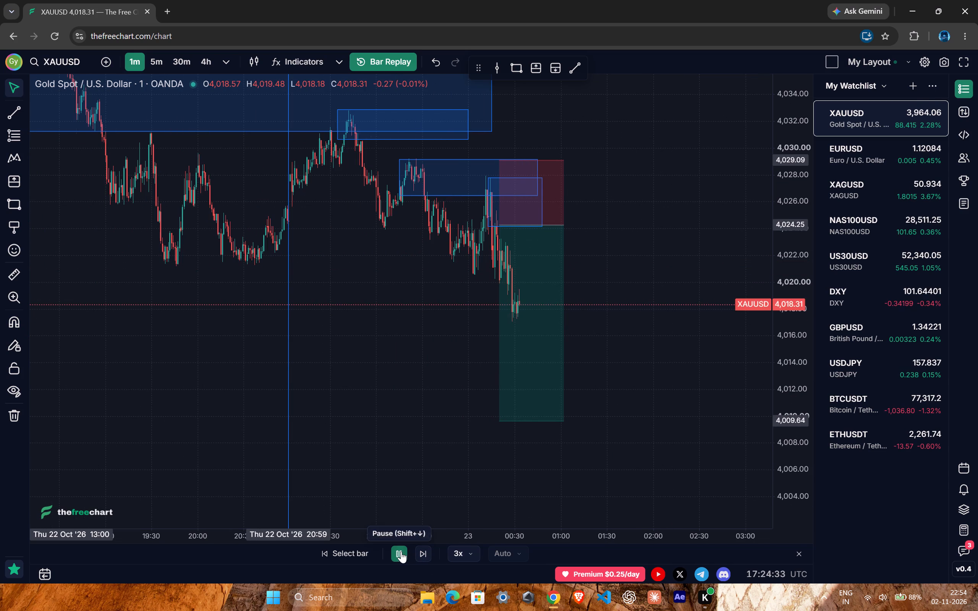
{"action": "left_click_drag", "start_coordinate": [596, 437], "coordinate": [530, 435]}
{"action": "scroll", "coordinate": [507, 437], "scroll_direction": "up", "scroll_amount": 4, "text": "ctrl"}
{"action": "left_click_drag", "start_coordinate": [789, 426], "coordinate": [791, 333]}
{"action": "scroll", "coordinate": [562, 394], "scroll_direction": "up", "scroll_amount": 4, "text": "ctrl"}
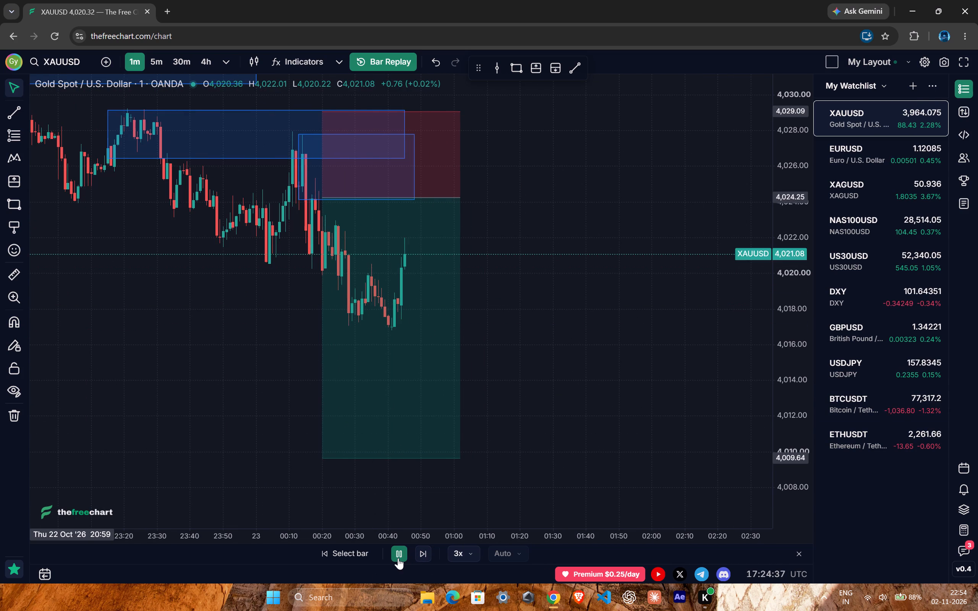
{"action": "left_click", "coordinate": [398, 557]}
Run the 1m replay forward briefly and pause it at about the 23 October 00:51 candle.
{"action": "left_click_drag", "start_coordinate": [588, 333], "coordinate": [601, 413]}
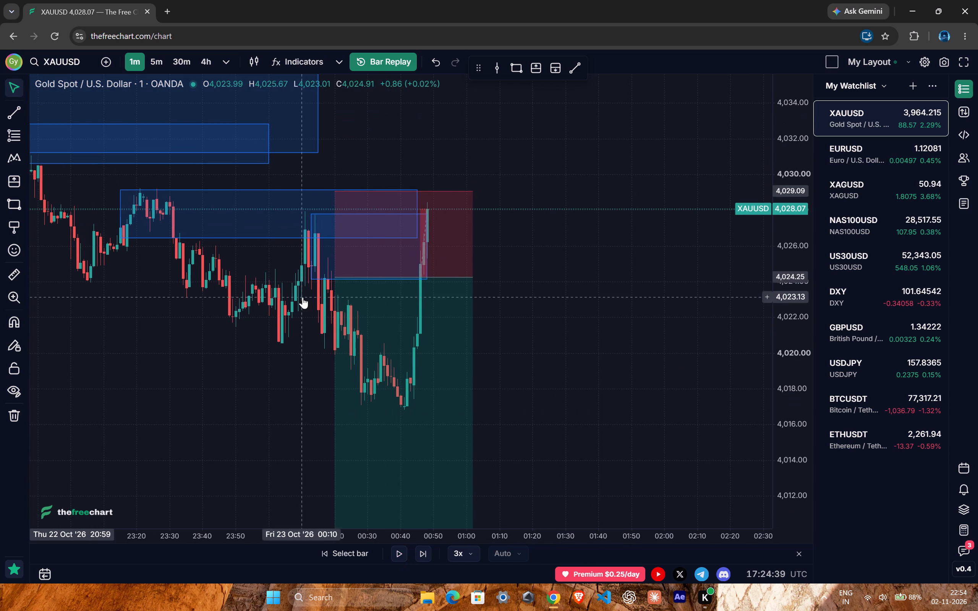
{"action": "left_click_drag", "start_coordinate": [592, 386], "coordinate": [603, 425]}
{"action": "scroll", "coordinate": [561, 401], "scroll_direction": "down", "scroll_amount": 3, "text": "ctrl"}
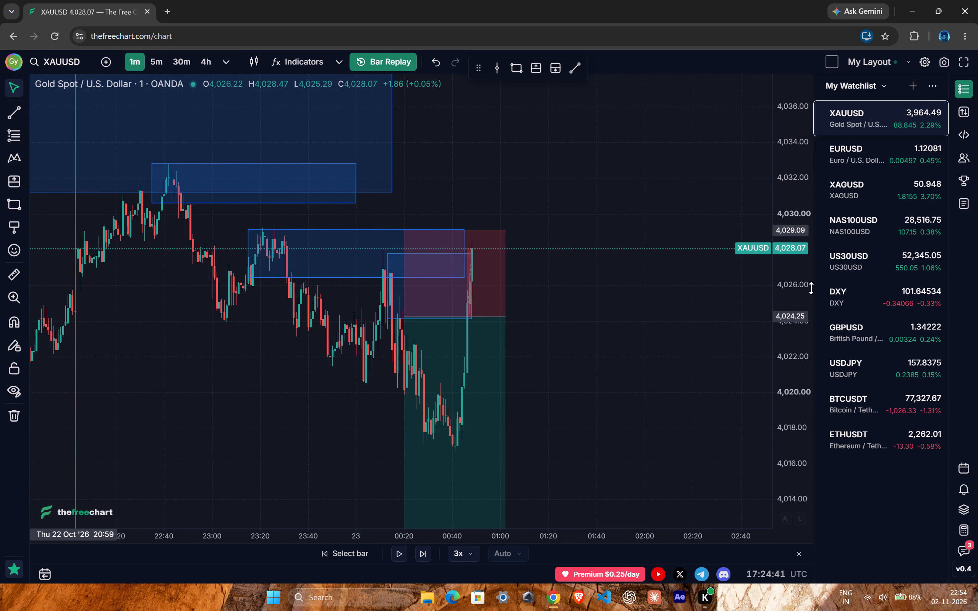
{"action": "left_click_drag", "start_coordinate": [802, 277], "coordinate": [791, 345]}
{"action": "left_click", "coordinate": [400, 555]}
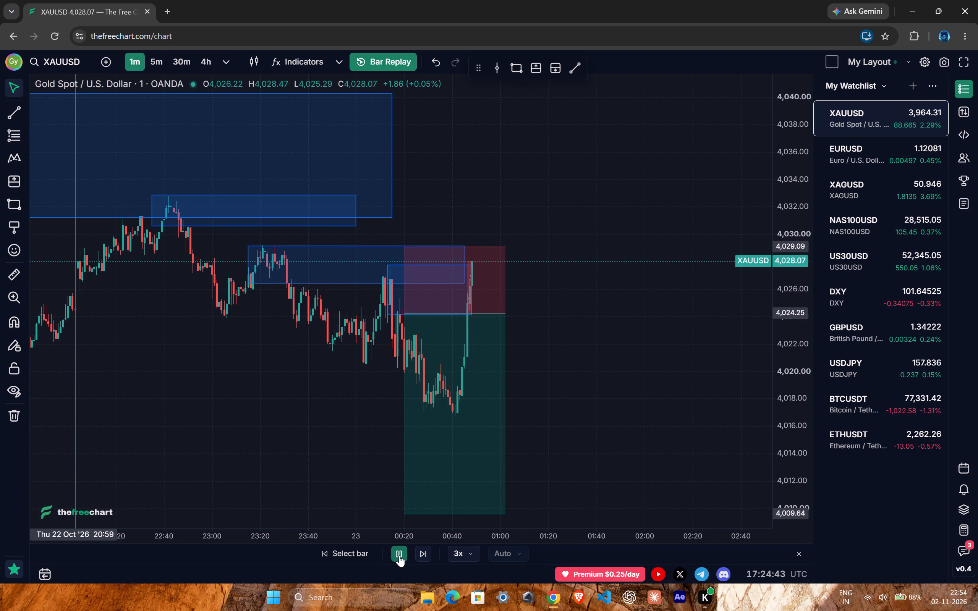
{"action": "left_click", "coordinate": [399, 555]}
Delete the short position with the 4,024.25 entry.
{"action": "left_click", "coordinate": [494, 305]}
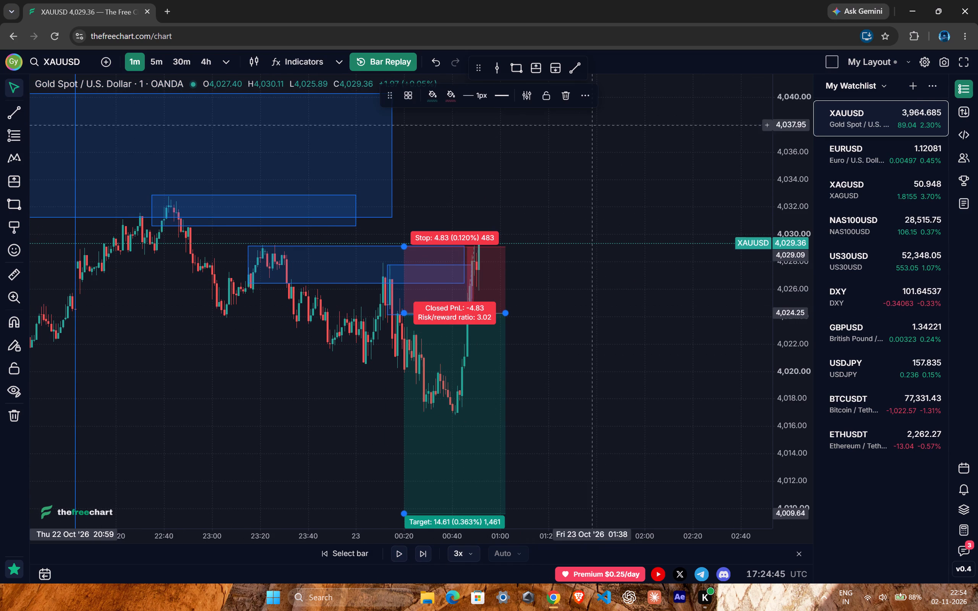
{"action": "left_click", "coordinate": [614, 330]}
{"action": "left_click", "coordinate": [498, 306]}
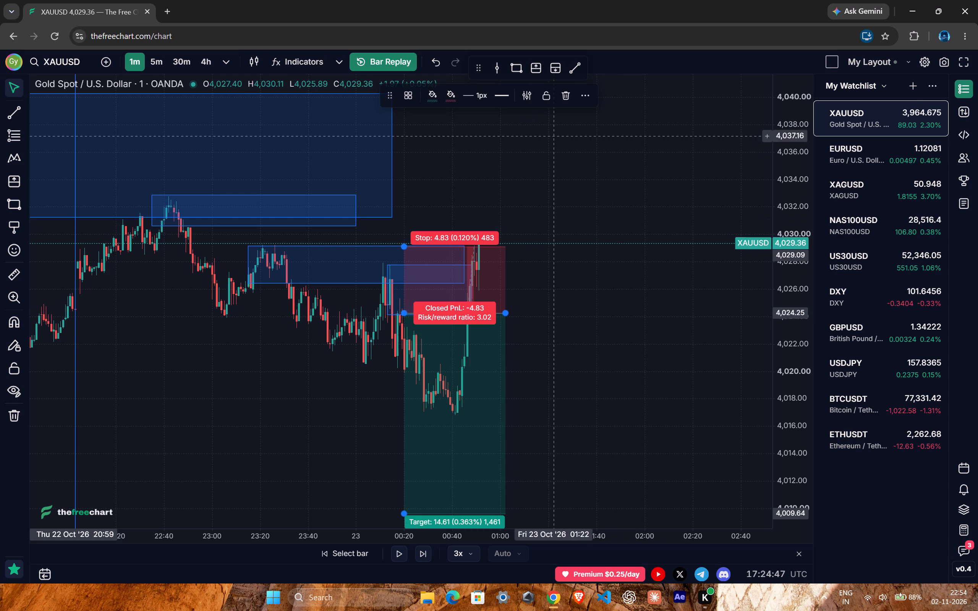
{"action": "left_click", "coordinate": [569, 96]}
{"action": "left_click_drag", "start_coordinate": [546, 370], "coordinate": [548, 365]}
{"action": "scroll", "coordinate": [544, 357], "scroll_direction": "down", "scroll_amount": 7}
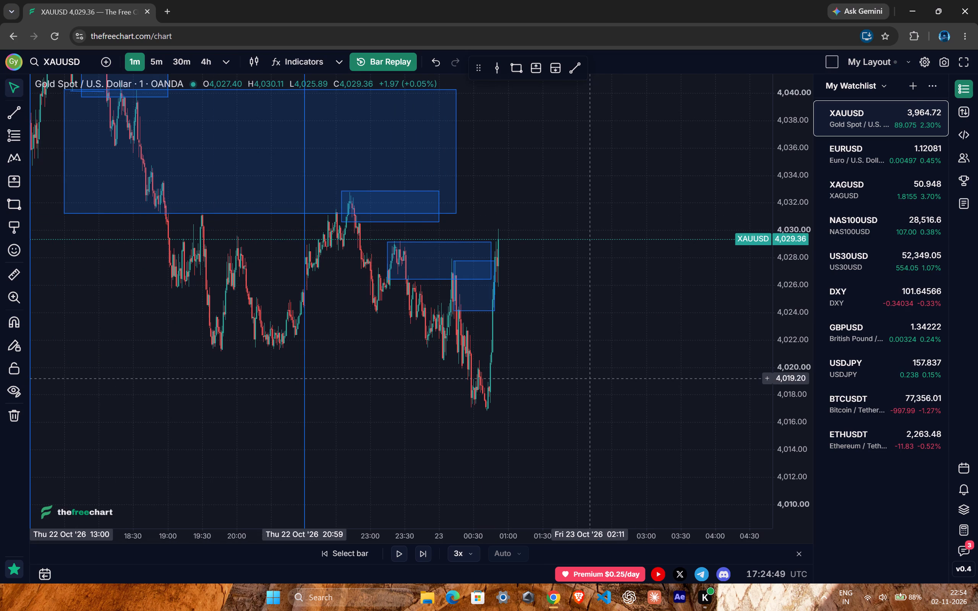
Switch the XAUUSD chart to the 15m timeframe and examine the latest candles around the marked zones.
{"action": "left_click", "coordinate": [590, 378]}
{"action": "type", "text": "15"}
{"action": "key", "text": "Return"}
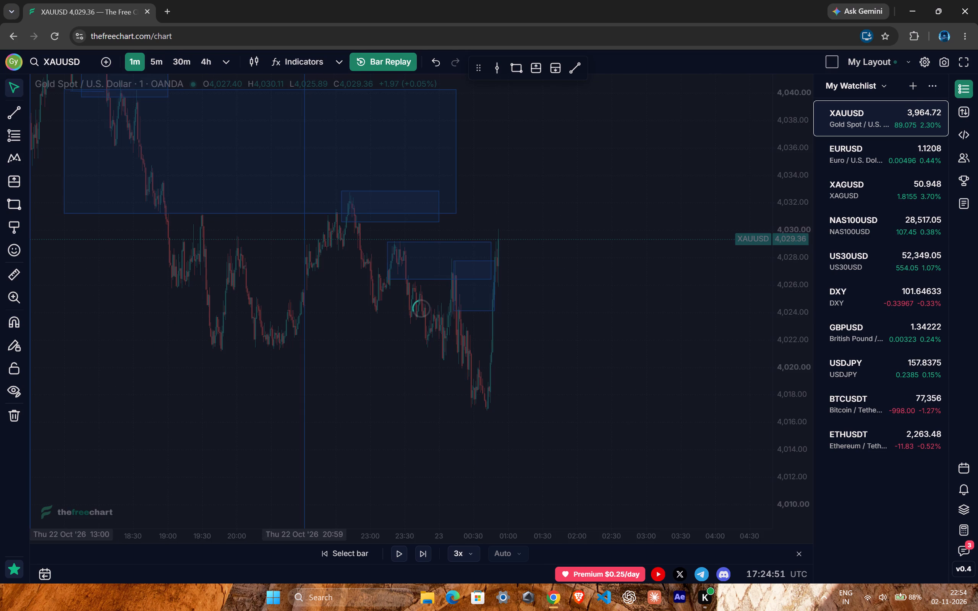
{"action": "left_click_drag", "start_coordinate": [791, 272], "coordinate": [757, 409]}
{"action": "scroll", "coordinate": [572, 397], "scroll_direction": "up", "scroll_amount": 11, "text": "ctrl"}
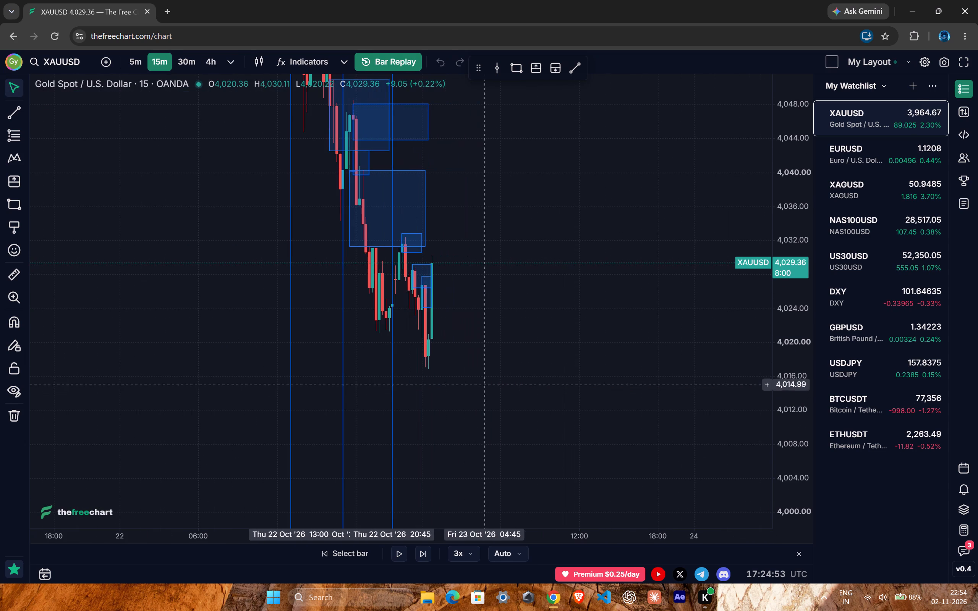
Switch the XAUUSD chart to the 4h timeframe, framing the 22–23 October candles.
{"action": "left_click", "coordinate": [499, 363]}
{"action": "type", "text": "4h"}
{"action": "key", "text": "Return"}
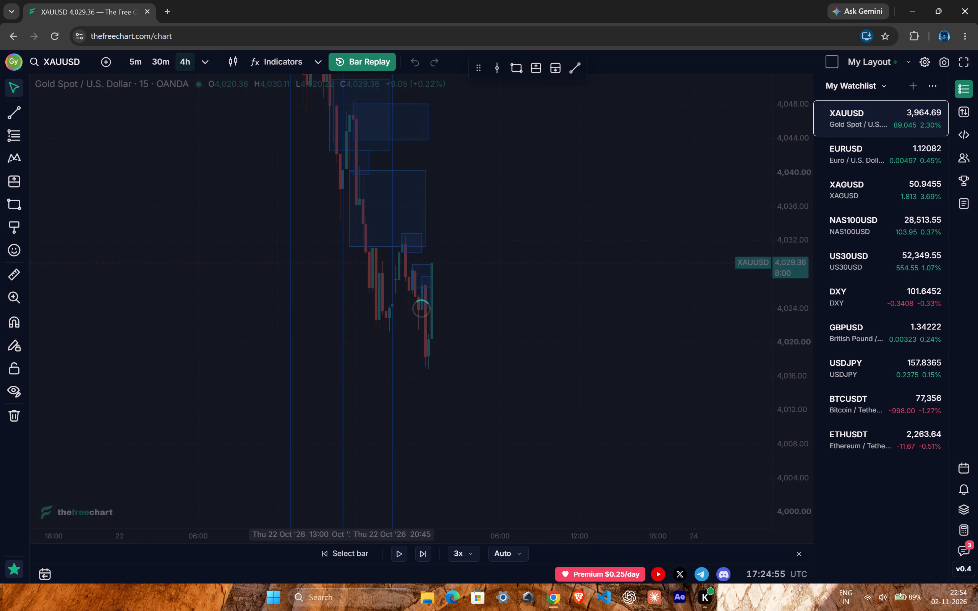
{"action": "scroll", "coordinate": [512, 381], "scroll_direction": "up", "scroll_amount": 17, "text": "ctrl"}
{"action": "left_click_drag", "start_coordinate": [491, 376], "coordinate": [315, 385]}
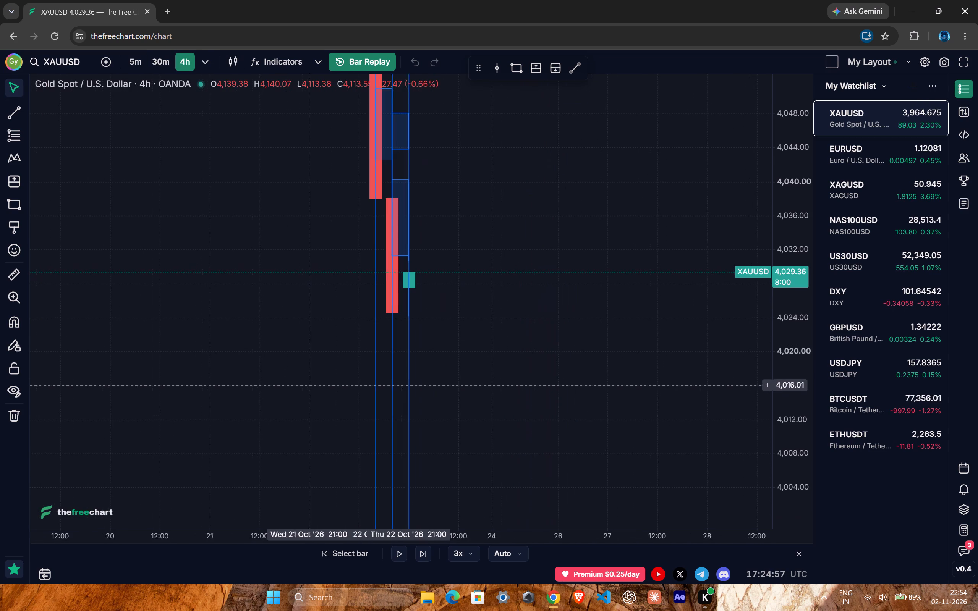
{"action": "left_click_drag", "start_coordinate": [315, 385], "coordinate": [312, 385]}
{"action": "scroll", "coordinate": [350, 370], "scroll_direction": "up", "scroll_amount": 1, "text": "ctrl"}
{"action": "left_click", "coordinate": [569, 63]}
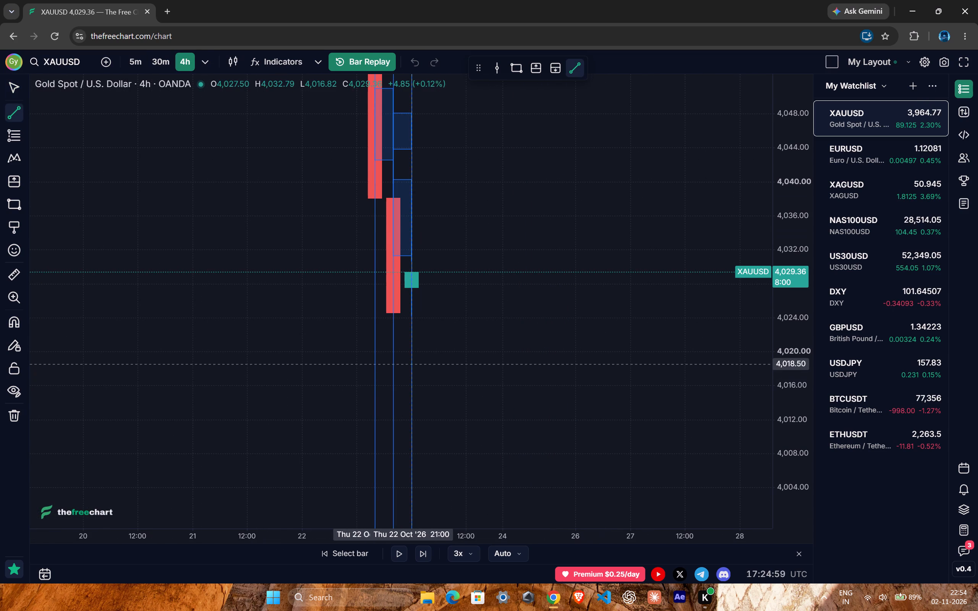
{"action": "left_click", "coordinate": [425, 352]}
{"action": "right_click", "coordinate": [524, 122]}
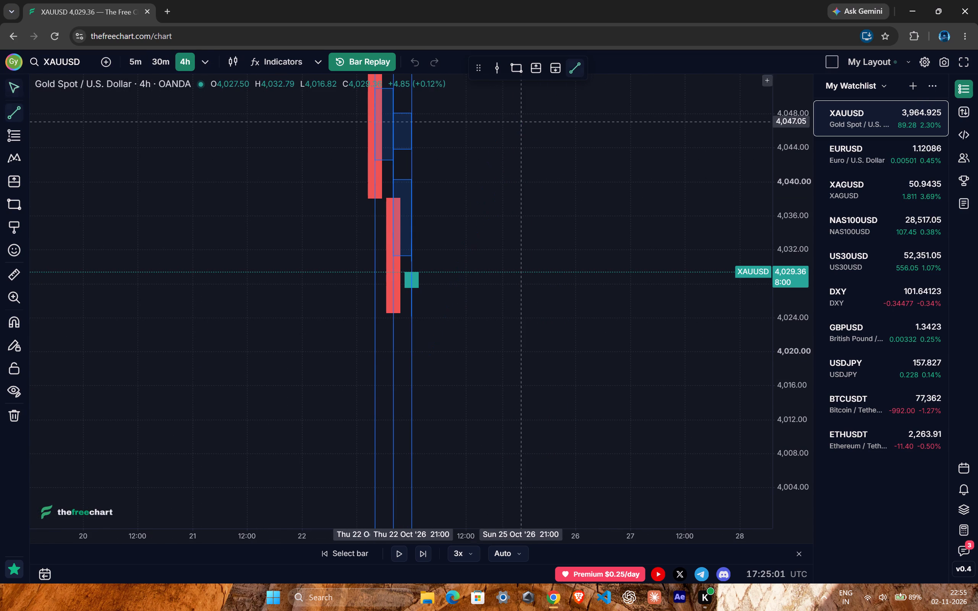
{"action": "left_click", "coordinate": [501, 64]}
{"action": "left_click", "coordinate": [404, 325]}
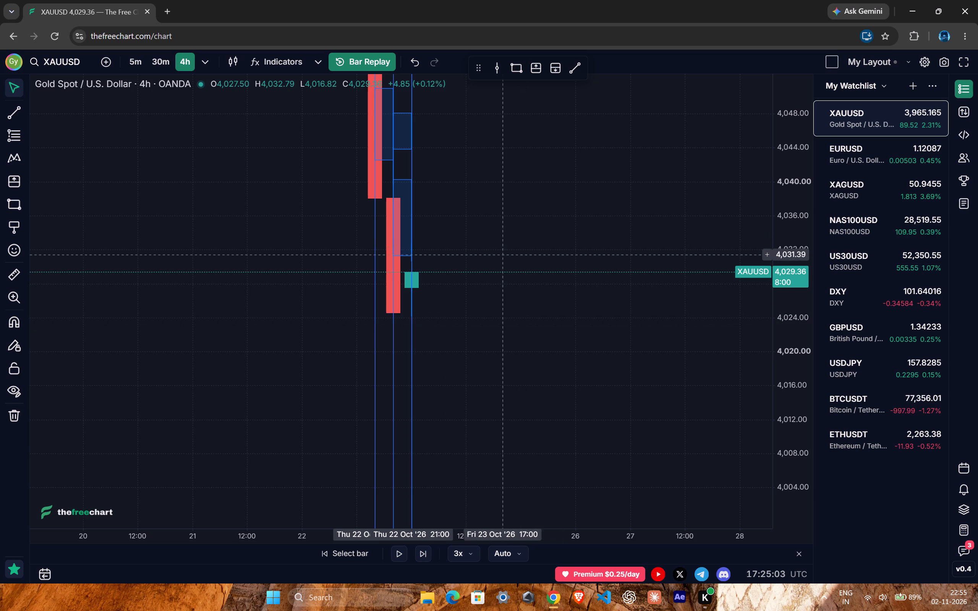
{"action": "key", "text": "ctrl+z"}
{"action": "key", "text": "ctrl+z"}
Place vertical lines at the 23 October 01:00 and 05:00 candle positions on the 4h chart.
{"action": "left_click", "coordinate": [494, 68]}
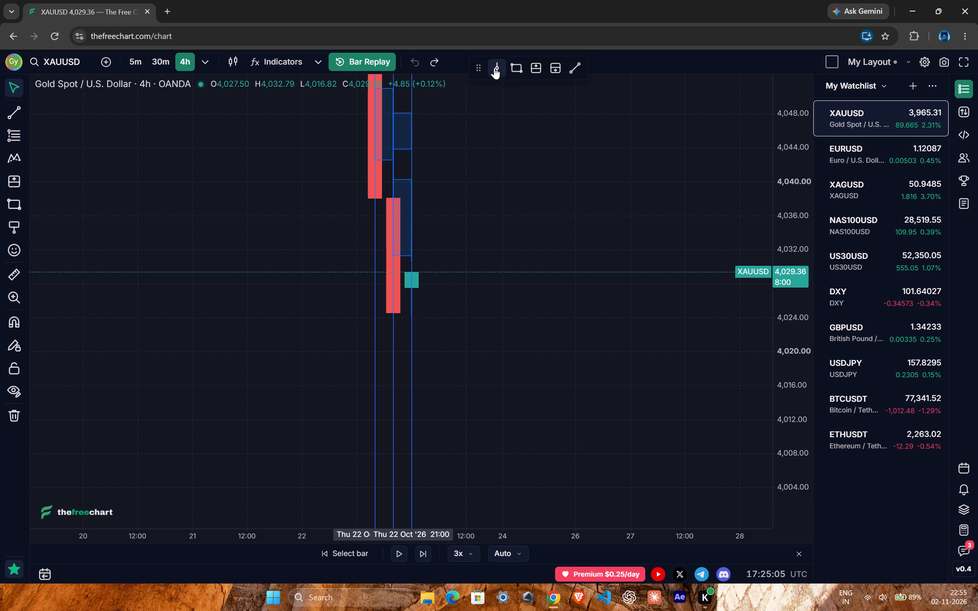
{"action": "left_click", "coordinate": [432, 371]}
{"action": "left_click", "coordinate": [498, 73]}
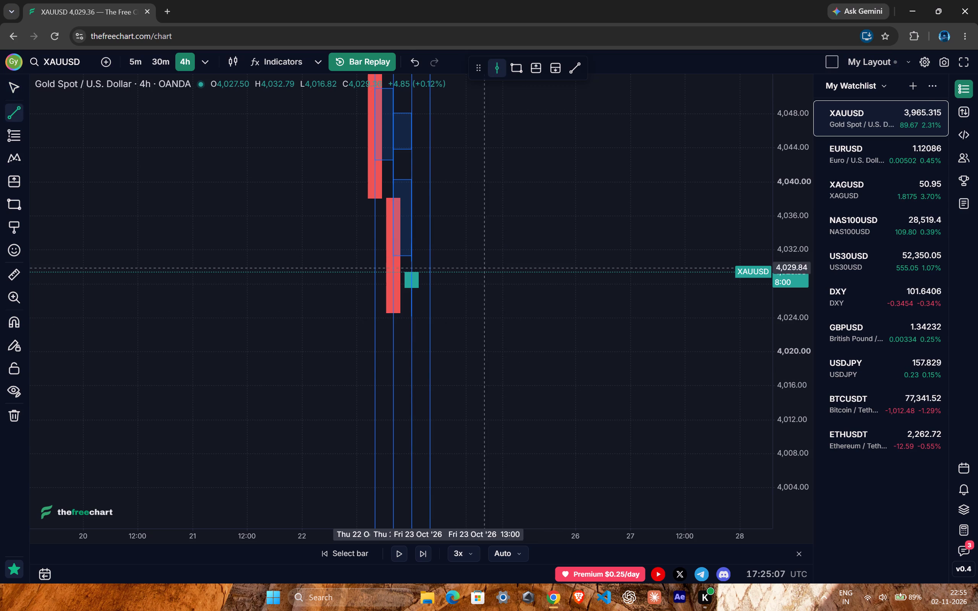
{"action": "left_click", "coordinate": [449, 388]}
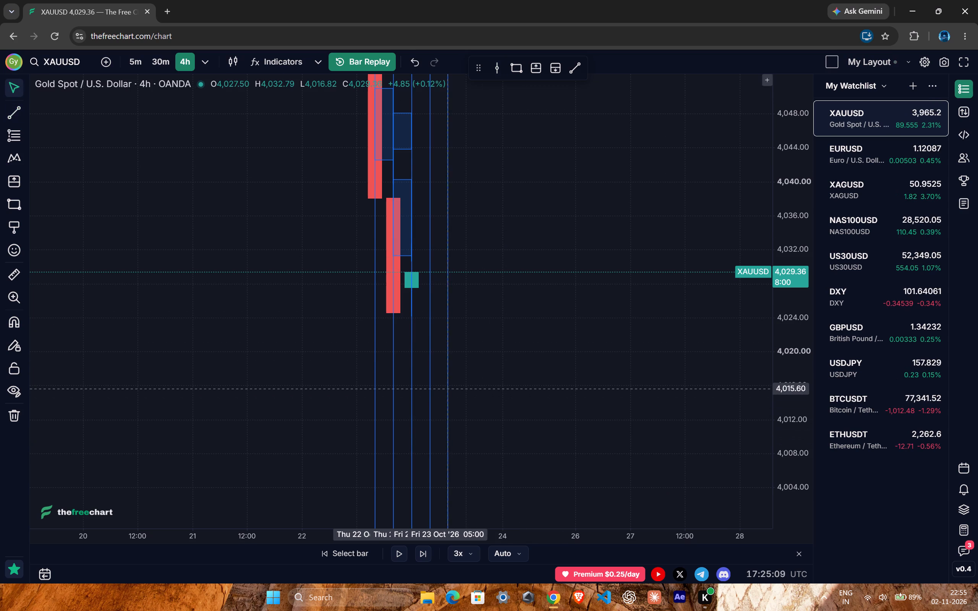
{"action": "left_click", "coordinate": [595, 276]}
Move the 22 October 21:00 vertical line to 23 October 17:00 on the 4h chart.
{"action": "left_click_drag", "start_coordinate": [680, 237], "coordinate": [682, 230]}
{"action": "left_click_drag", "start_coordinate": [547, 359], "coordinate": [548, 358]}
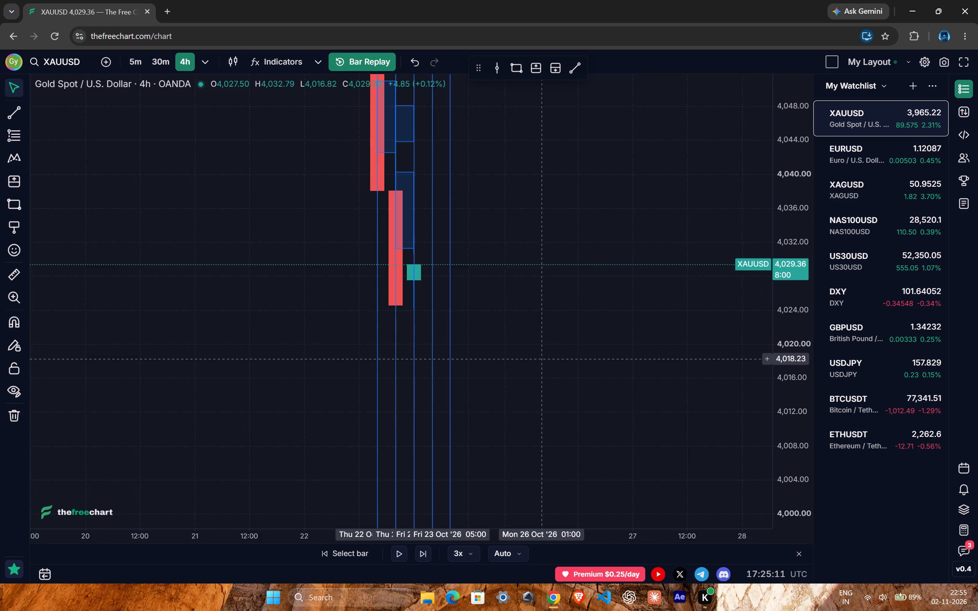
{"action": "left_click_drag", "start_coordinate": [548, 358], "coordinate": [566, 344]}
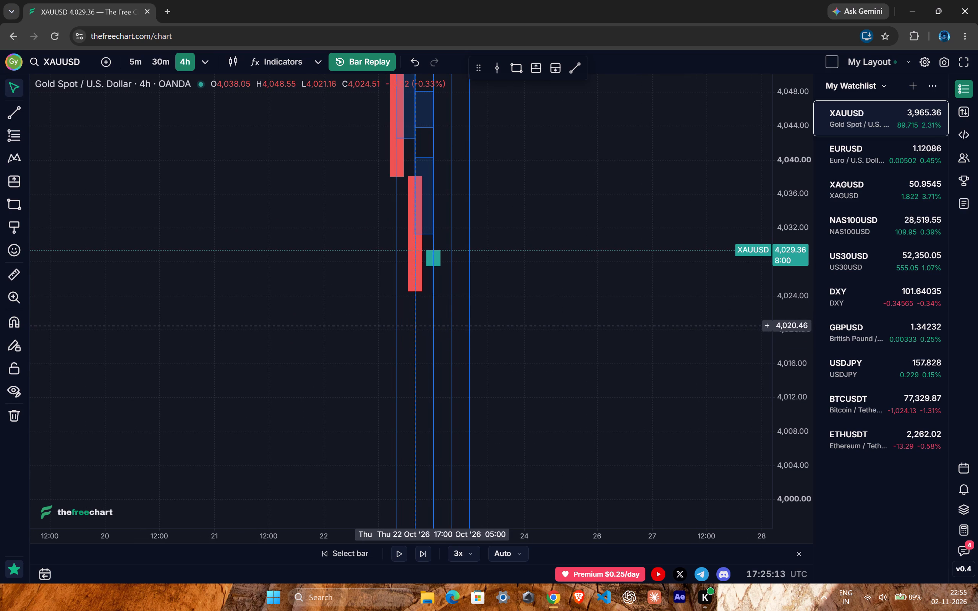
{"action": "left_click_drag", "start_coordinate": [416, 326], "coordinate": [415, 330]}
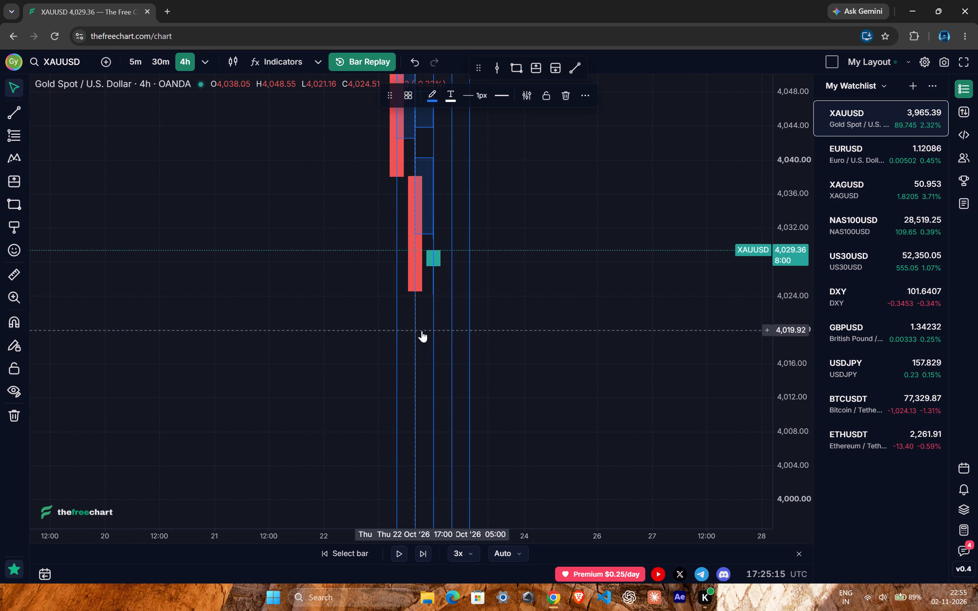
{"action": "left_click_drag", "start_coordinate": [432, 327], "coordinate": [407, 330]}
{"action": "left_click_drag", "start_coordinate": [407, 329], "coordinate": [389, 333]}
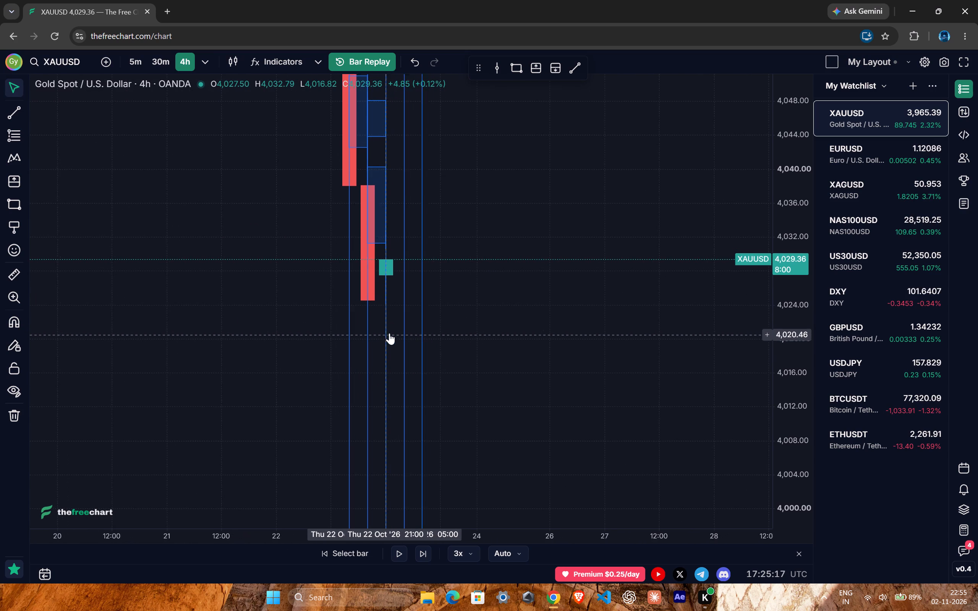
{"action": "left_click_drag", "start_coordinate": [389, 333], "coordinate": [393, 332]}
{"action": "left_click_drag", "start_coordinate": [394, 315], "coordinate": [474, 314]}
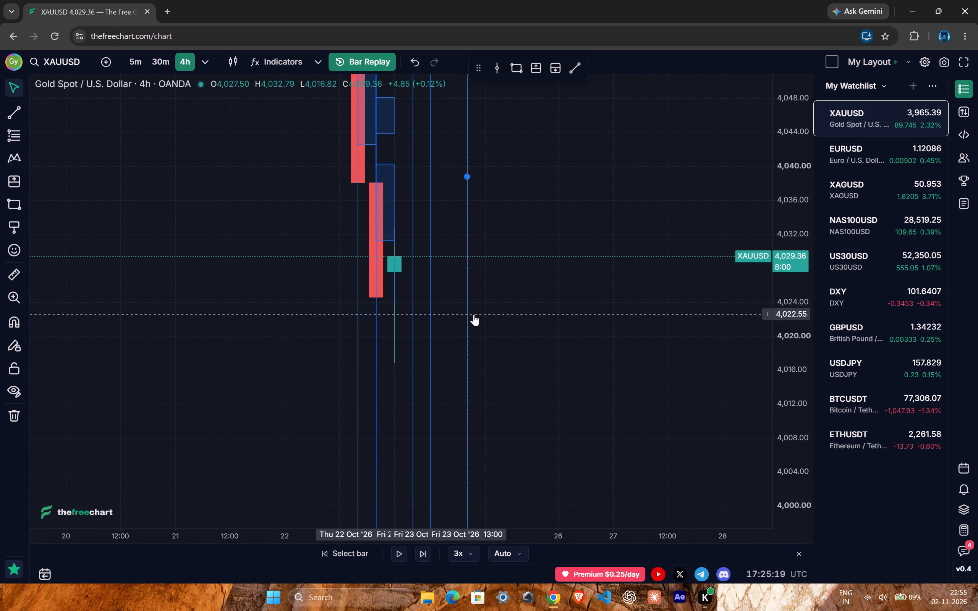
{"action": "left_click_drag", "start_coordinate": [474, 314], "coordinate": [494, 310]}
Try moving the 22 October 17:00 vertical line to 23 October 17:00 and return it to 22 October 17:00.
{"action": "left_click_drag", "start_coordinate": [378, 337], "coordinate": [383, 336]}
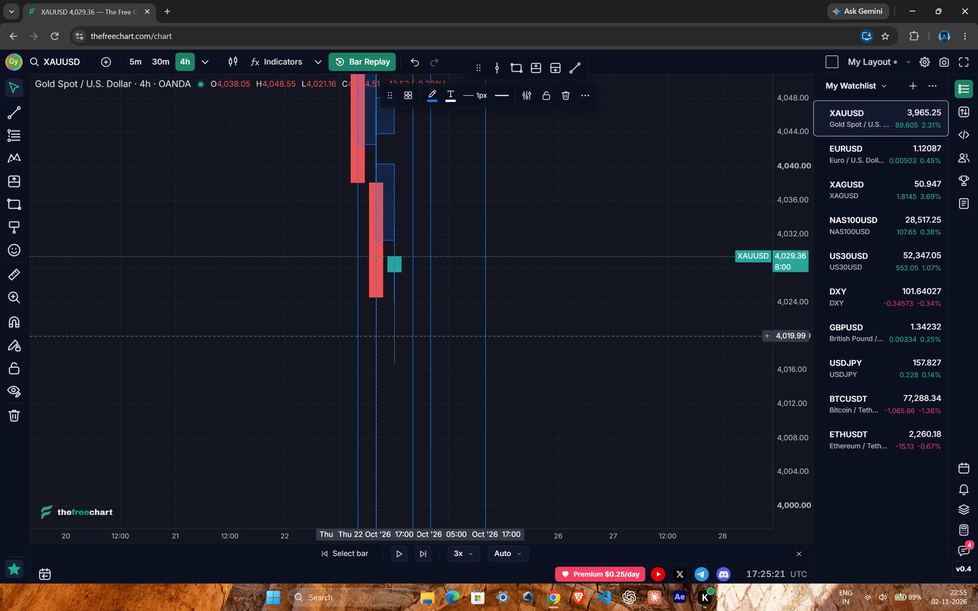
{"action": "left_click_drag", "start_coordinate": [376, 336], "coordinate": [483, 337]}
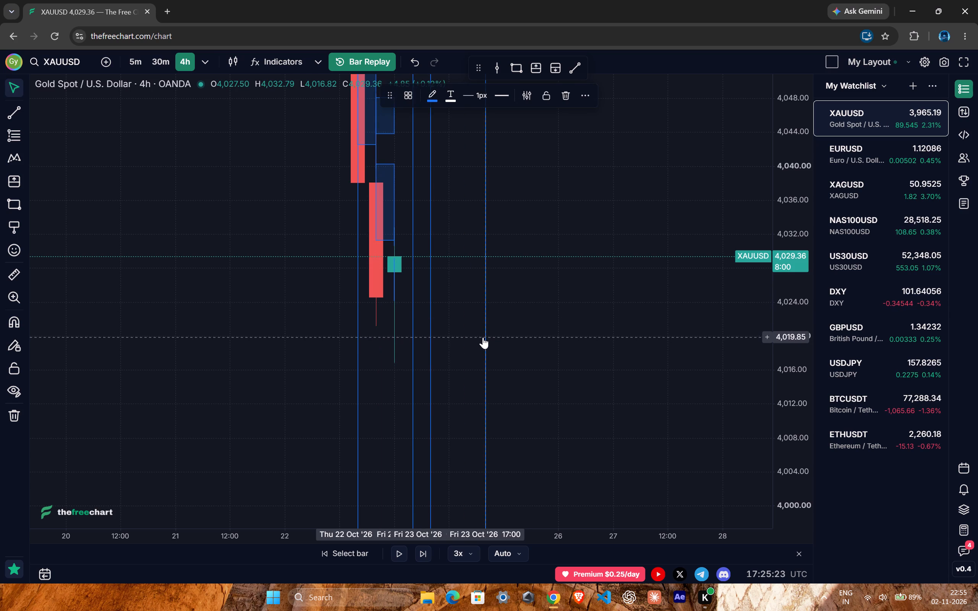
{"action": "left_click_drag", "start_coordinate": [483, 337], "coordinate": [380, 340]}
Move the 23 October 01:00 vertical line to 22 October 21:00.
{"action": "left_click_drag", "start_coordinate": [412, 337], "coordinate": [400, 339]}
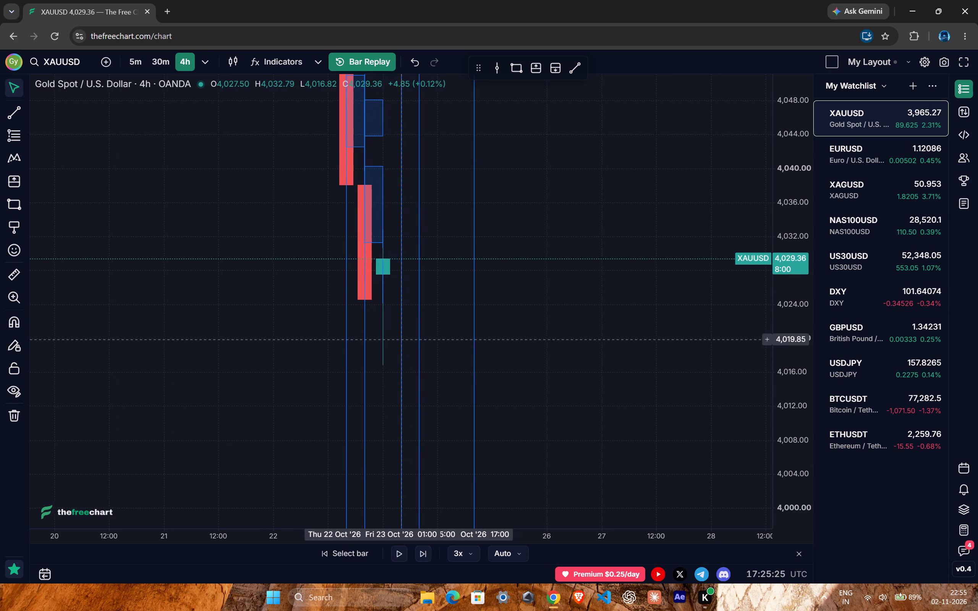
{"action": "left_click_drag", "start_coordinate": [400, 339], "coordinate": [399, 339]}
{"action": "left_click_drag", "start_coordinate": [402, 336], "coordinate": [389, 341]}
{"action": "left_click", "coordinate": [627, 299]}
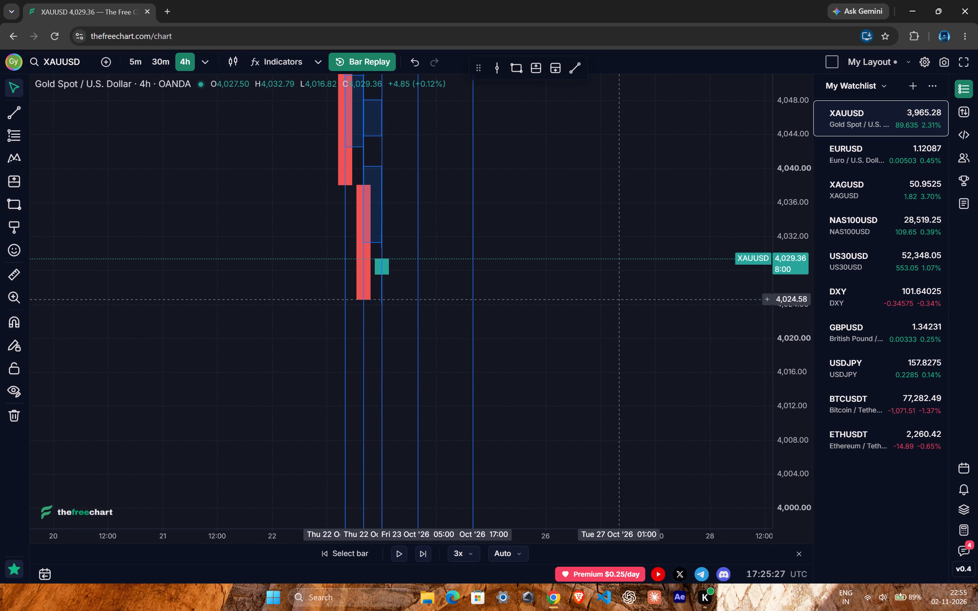
Switch to the 15m timeframe and examine the spacing of the vertical lines across 22–23 October.
{"action": "type", "text": "15"}
{"action": "key", "text": "Return"}
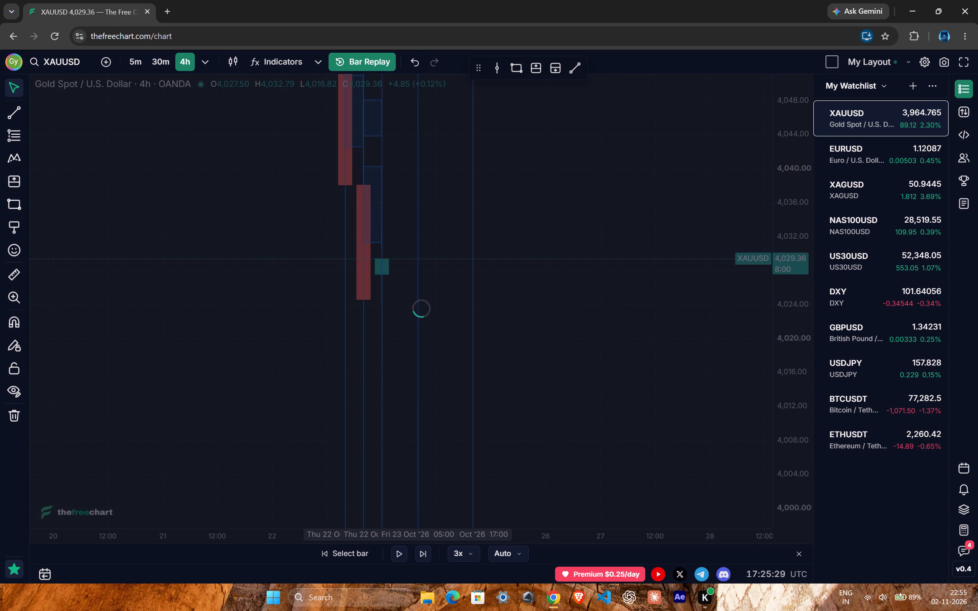
{"action": "scroll", "coordinate": [463, 368], "scroll_direction": "down", "scroll_amount": 16, "text": "ctrl"}
{"action": "left_click_drag", "start_coordinate": [470, 408], "coordinate": [470, 410]}
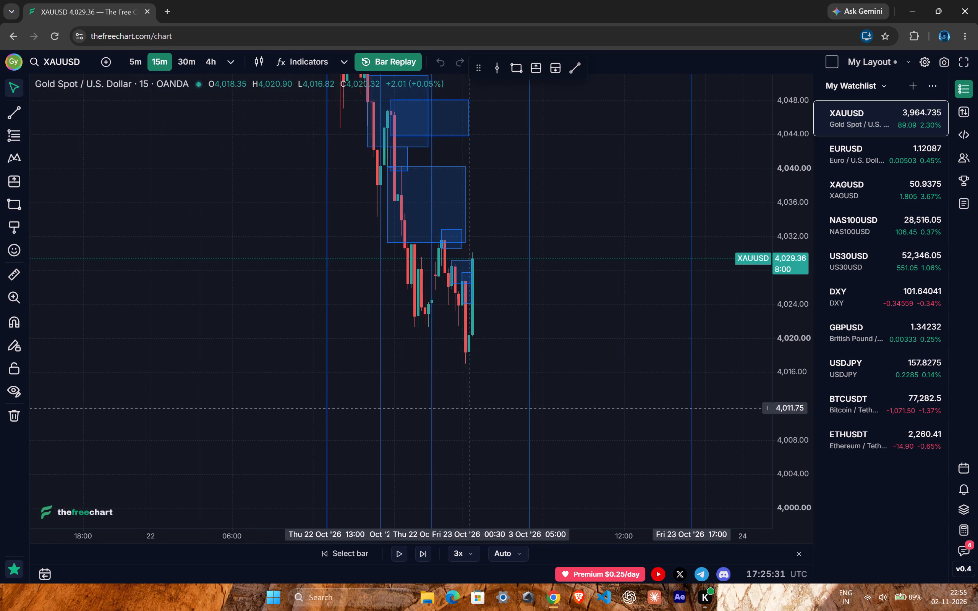
{"action": "left_click_drag", "start_coordinate": [470, 410], "coordinate": [405, 421]}
{"action": "scroll", "coordinate": [402, 419], "scroll_direction": "up", "scroll_amount": 3, "text": "ctrl"}
{"action": "left_click_drag", "start_coordinate": [803, 293], "coordinate": [697, 447]}
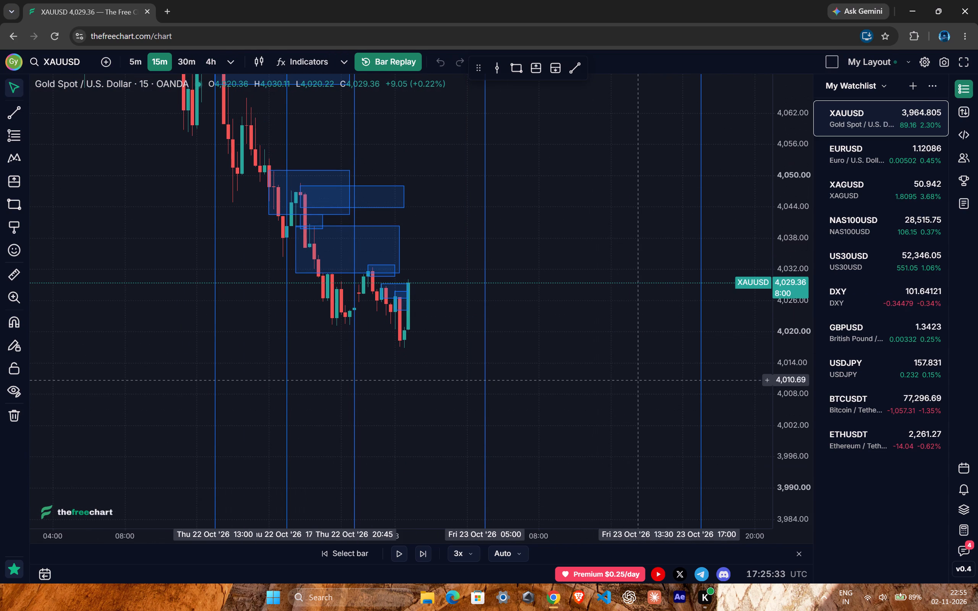
{"action": "scroll", "coordinate": [609, 369], "scroll_direction": "down", "scroll_amount": 8, "text": "ctrl"}
{"action": "left_click_drag", "start_coordinate": [574, 338], "coordinate": [506, 361]}
On the 4h chart, move the 23 October 05:00 vertical line to 01:00 and the 17:00 line to 05:00.
{"action": "key", "text": "1"}
{"action": "key", "text": "BackSpace"}
{"action": "type", "text": "4h"}
{"action": "key", "text": "Return"}
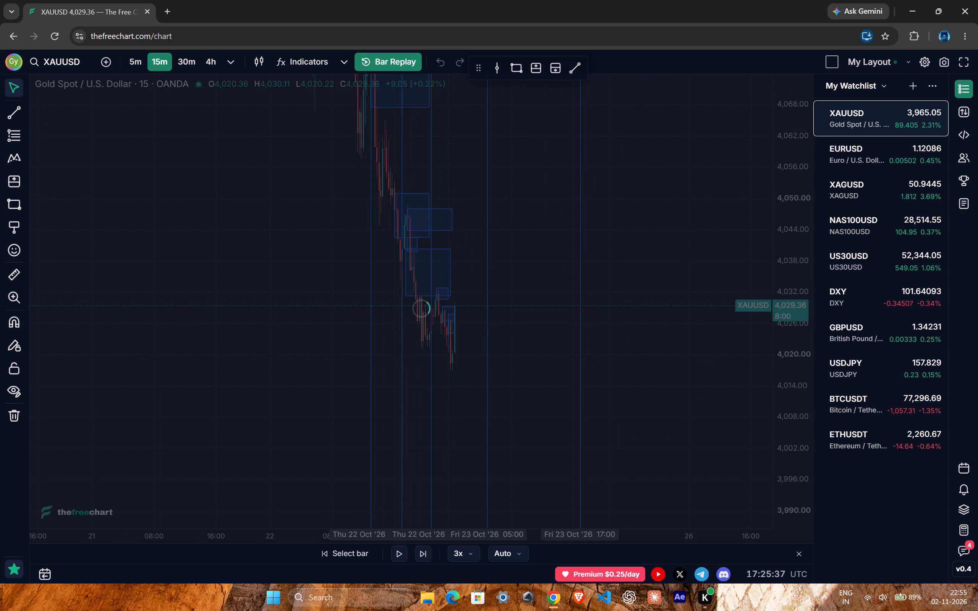
{"action": "scroll", "coordinate": [504, 395], "scroll_direction": "up", "scroll_amount": 20, "text": "ctrl"}
{"action": "scroll", "coordinate": [504, 395], "scroll_direction": "up", "scroll_amount": 3, "text": "ctrl"}
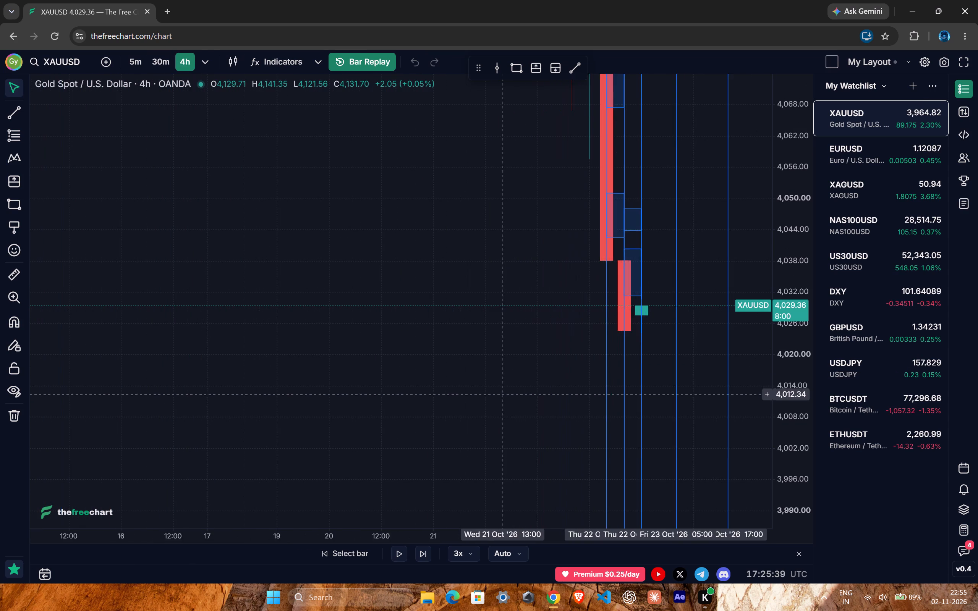
{"action": "left_click_drag", "start_coordinate": [499, 397], "coordinate": [280, 406]}
{"action": "scroll", "coordinate": [280, 398], "scroll_direction": "up", "scroll_amount": 4, "text": "ctrl"}
{"action": "left_click_drag", "start_coordinate": [540, 375], "coordinate": [513, 373]}
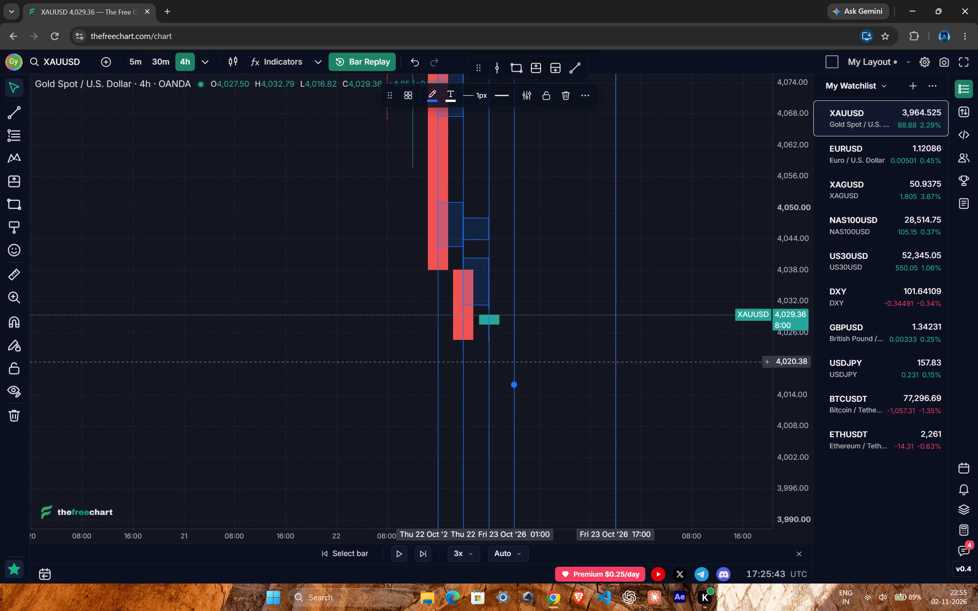
{"action": "left_click_drag", "start_coordinate": [614, 360], "coordinate": [531, 364]}
{"action": "left_click", "coordinate": [604, 365]}
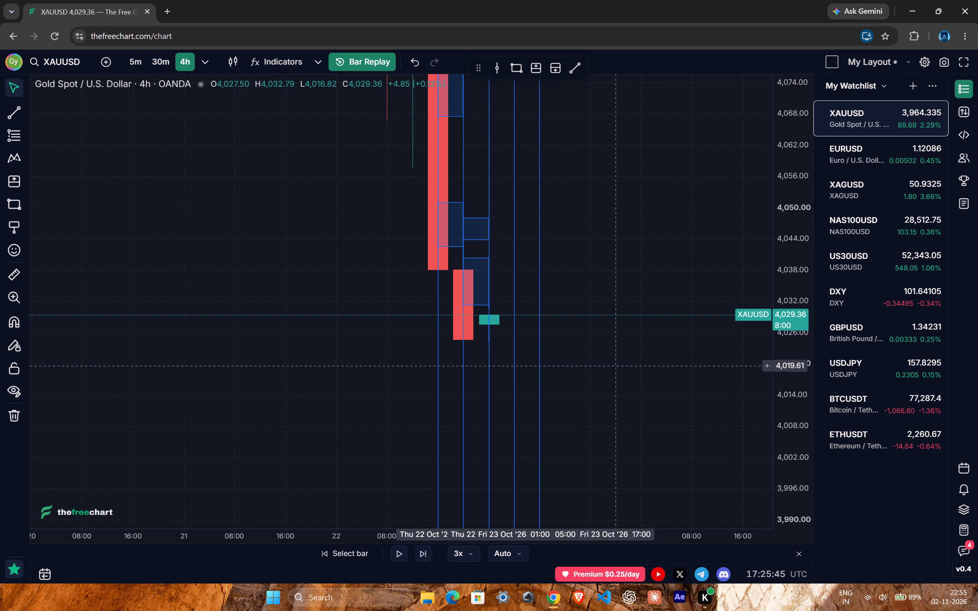
Run the replay forward on the 15m chart and pause it at about the 23 October 01:15 candle.
{"action": "type", "text": "15"}
{"action": "key", "text": "Return"}
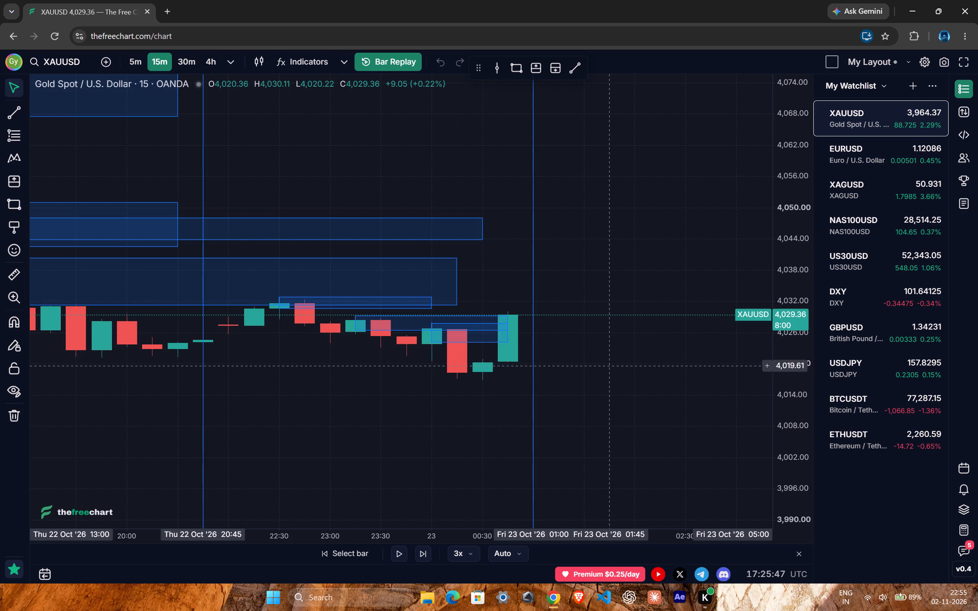
{"action": "scroll", "coordinate": [471, 428], "scroll_direction": "down", "scroll_amount": 14, "text": "ctrl"}
{"action": "left_click", "coordinate": [528, 401]}
{"action": "scroll", "coordinate": [458, 415], "scroll_direction": "up", "scroll_amount": 4, "text": "ctrl"}
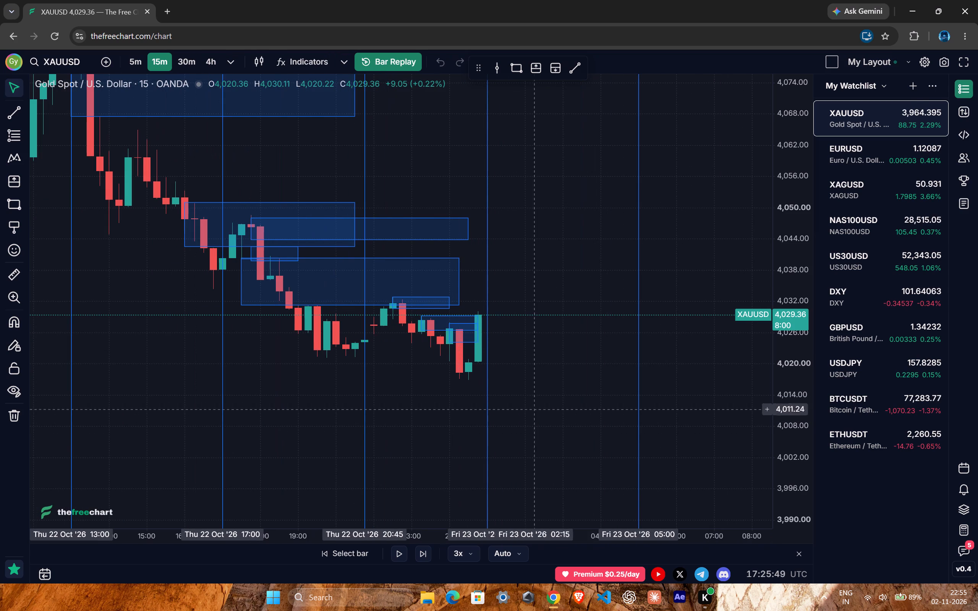
{"action": "left_click_drag", "start_coordinate": [800, 441], "coordinate": [777, 287]}
{"action": "left_click_drag", "start_coordinate": [566, 436], "coordinate": [512, 354]}
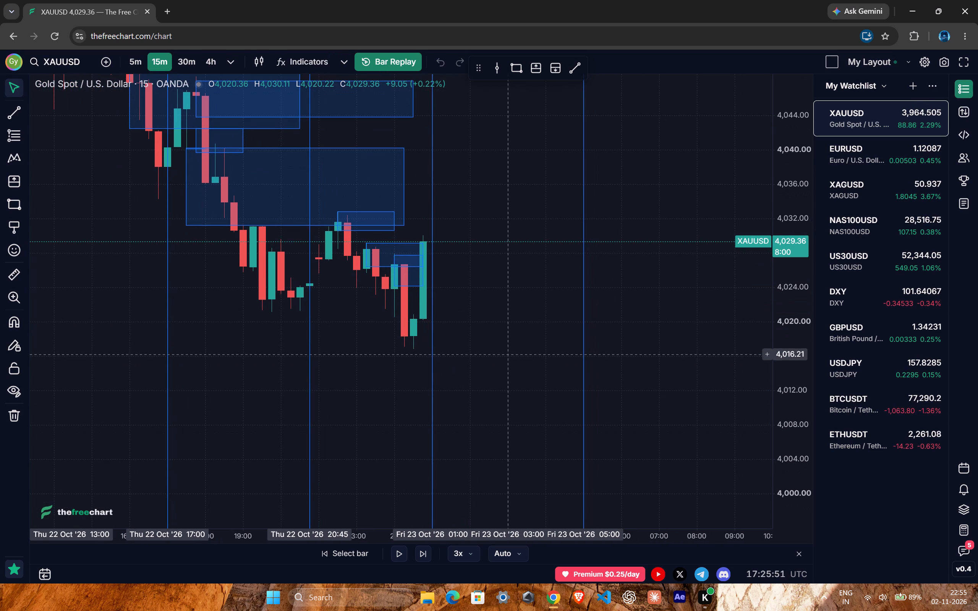
{"action": "left_click_drag", "start_coordinate": [508, 356], "coordinate": [494, 386]}
{"action": "scroll", "coordinate": [487, 390], "scroll_direction": "up", "scroll_amount": 1, "text": "ctrl"}
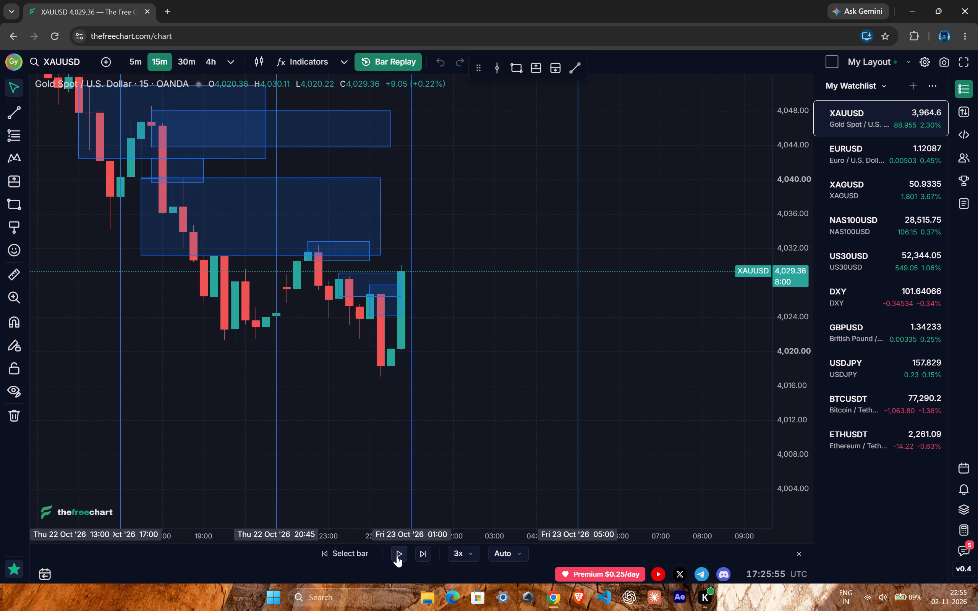
{"action": "left_click", "coordinate": [397, 556]}
{"action": "left_click", "coordinate": [398, 556]}
{"action": "left_click", "coordinate": [398, 556]}
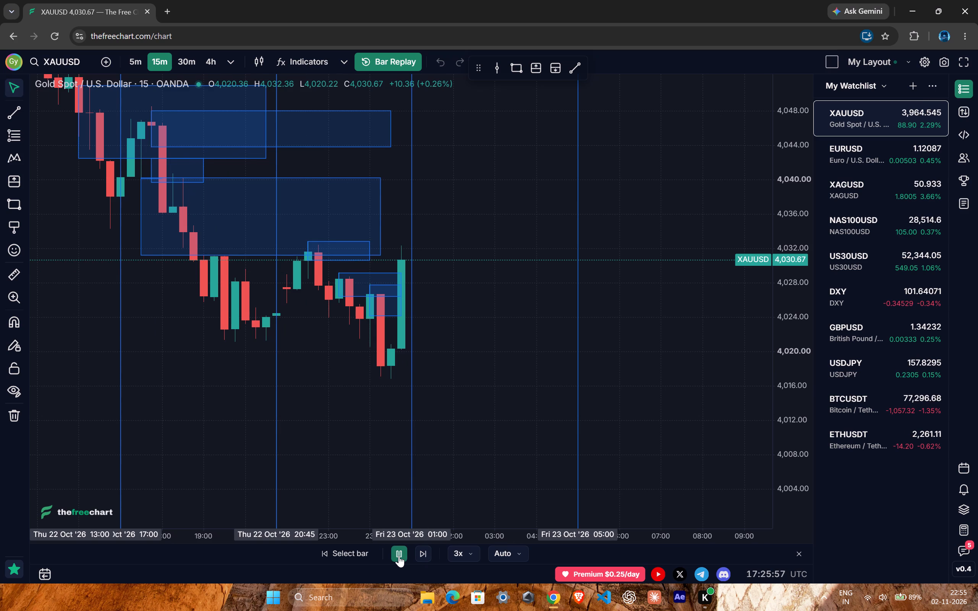
{"action": "left_click", "coordinate": [399, 556]}
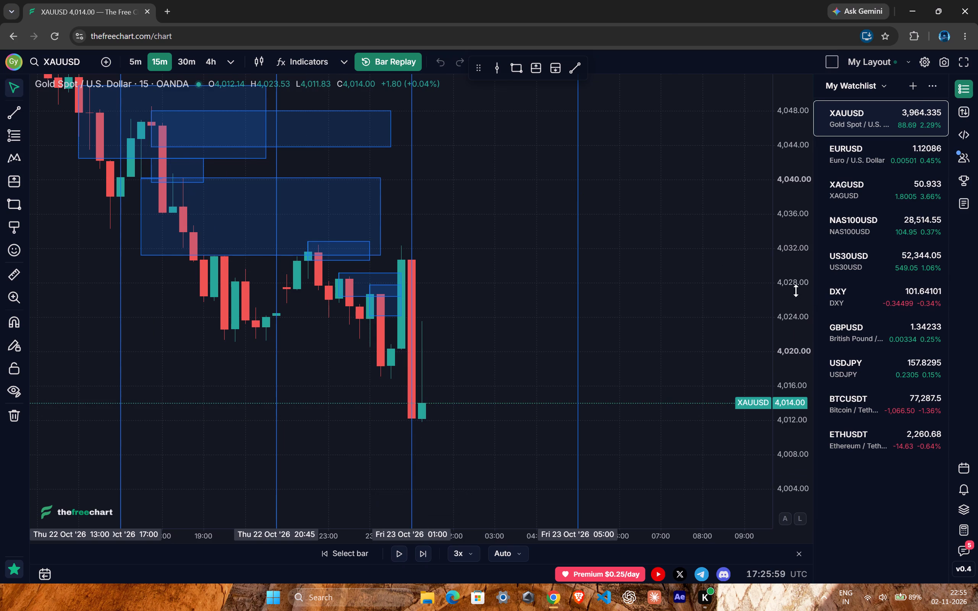
Switch to the 4h timeframe and examine the newest 23 October candle against the zones and vertical lines.
{"action": "left_click_drag", "start_coordinate": [794, 290], "coordinate": [755, 471]}
{"action": "scroll", "coordinate": [463, 406], "scroll_direction": "down", "scroll_amount": 5, "text": "ctrl"}
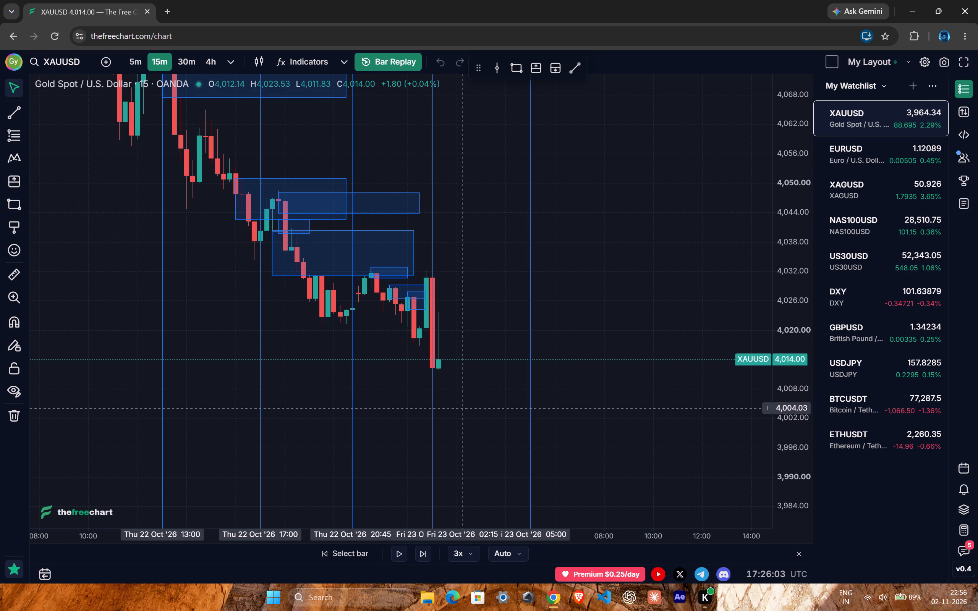
{"action": "type", "text": "4h"}
{"action": "key", "text": "Return"}
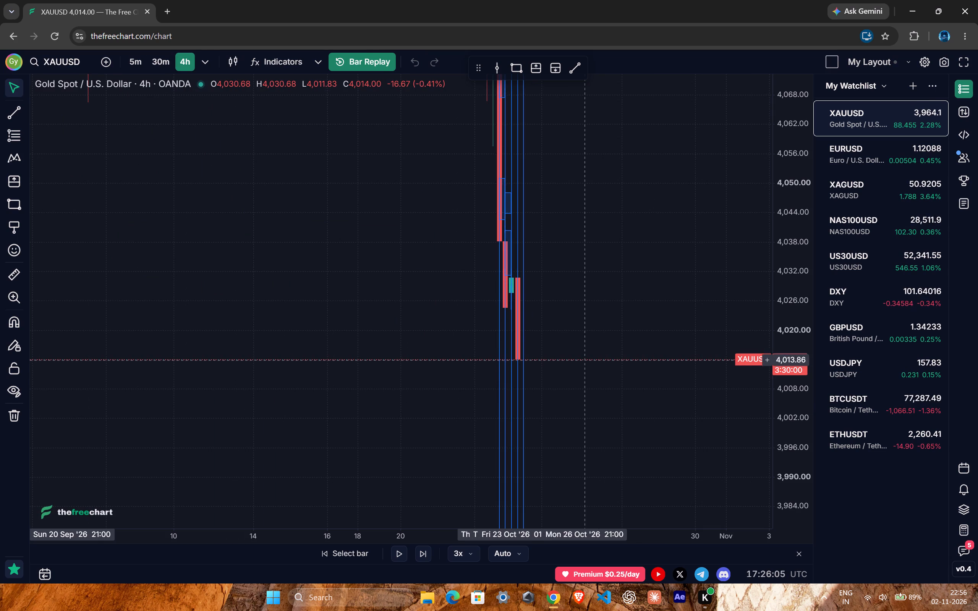
{"action": "left_click_drag", "start_coordinate": [588, 318], "coordinate": [514, 306]}
{"action": "scroll", "coordinate": [491, 308], "scroll_direction": "up", "scroll_amount": 15, "text": "ctrl"}
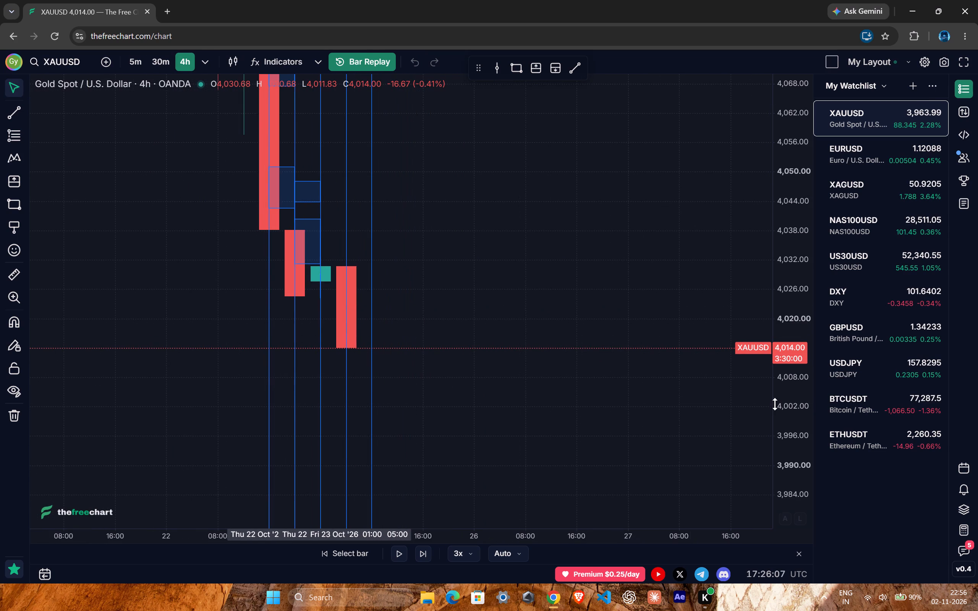
On the 4h chart, move the 22 October 21:00 vertical line to 23 October 01:00.
{"action": "left_click_drag", "start_coordinate": [790, 409], "coordinate": [800, 267]}
{"action": "left_click_drag", "start_coordinate": [573, 353], "coordinate": [617, 315]}
{"action": "scroll", "coordinate": [426, 328], "scroll_direction": "up", "scroll_amount": 5, "text": "ctrl"}
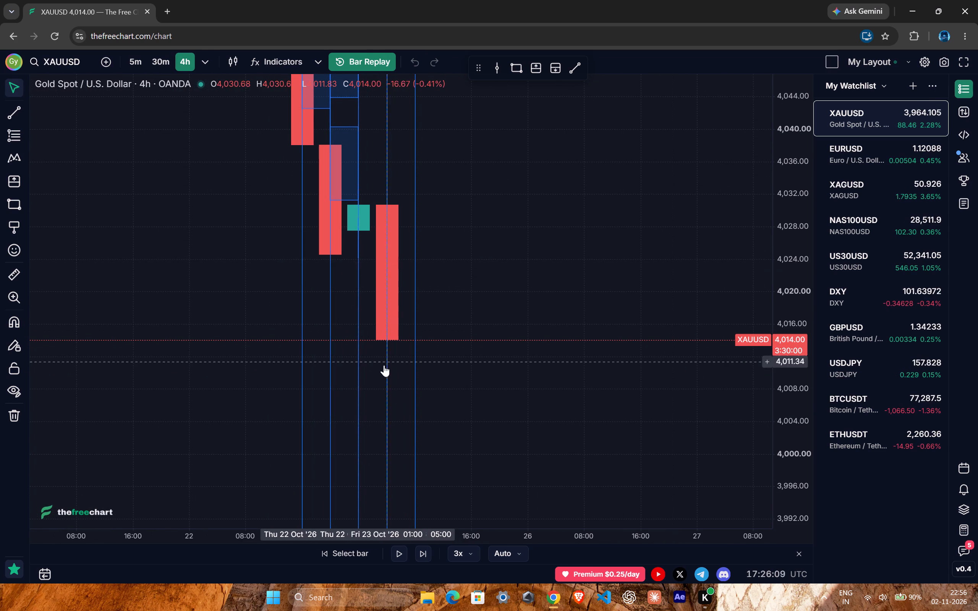
{"action": "left_click_drag", "start_coordinate": [357, 323], "coordinate": [440, 318]}
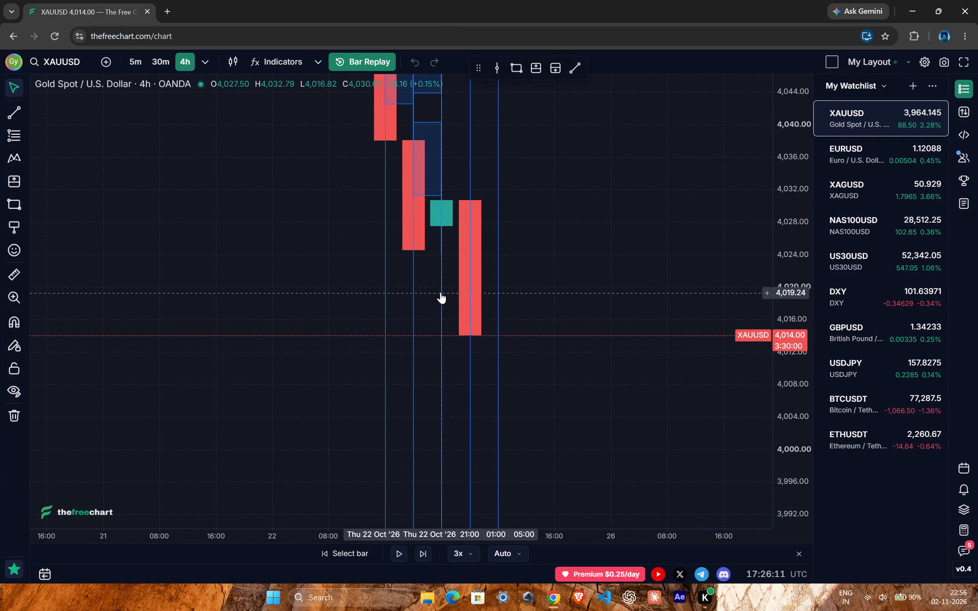
{"action": "left_click_drag", "start_coordinate": [440, 292], "coordinate": [415, 296]}
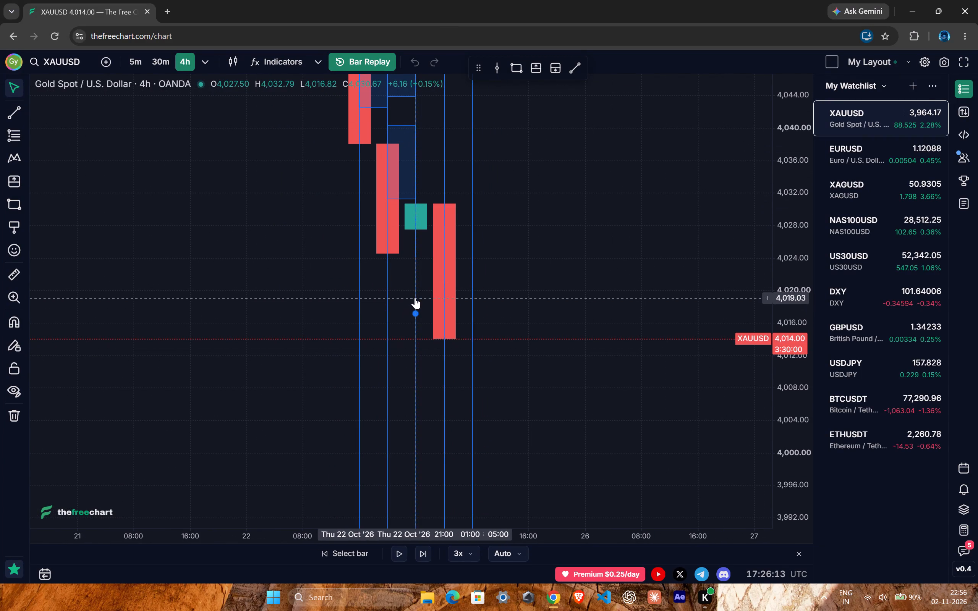
{"action": "left_click_drag", "start_coordinate": [415, 297], "coordinate": [433, 310]}
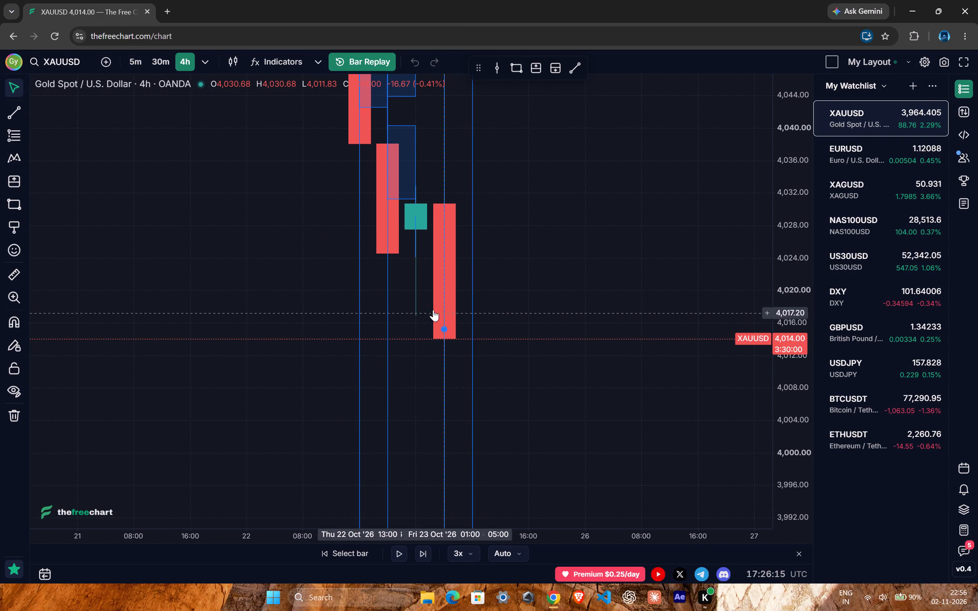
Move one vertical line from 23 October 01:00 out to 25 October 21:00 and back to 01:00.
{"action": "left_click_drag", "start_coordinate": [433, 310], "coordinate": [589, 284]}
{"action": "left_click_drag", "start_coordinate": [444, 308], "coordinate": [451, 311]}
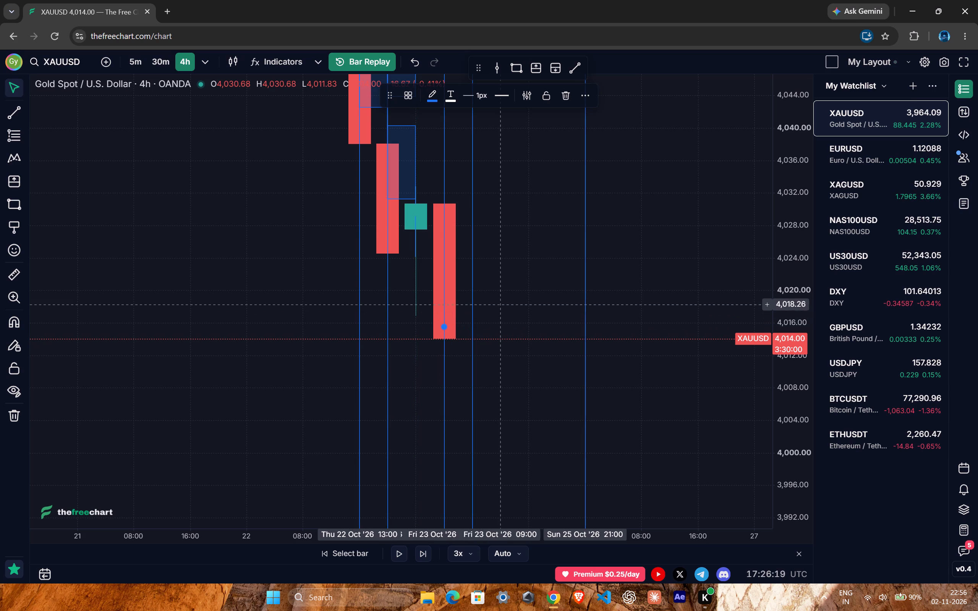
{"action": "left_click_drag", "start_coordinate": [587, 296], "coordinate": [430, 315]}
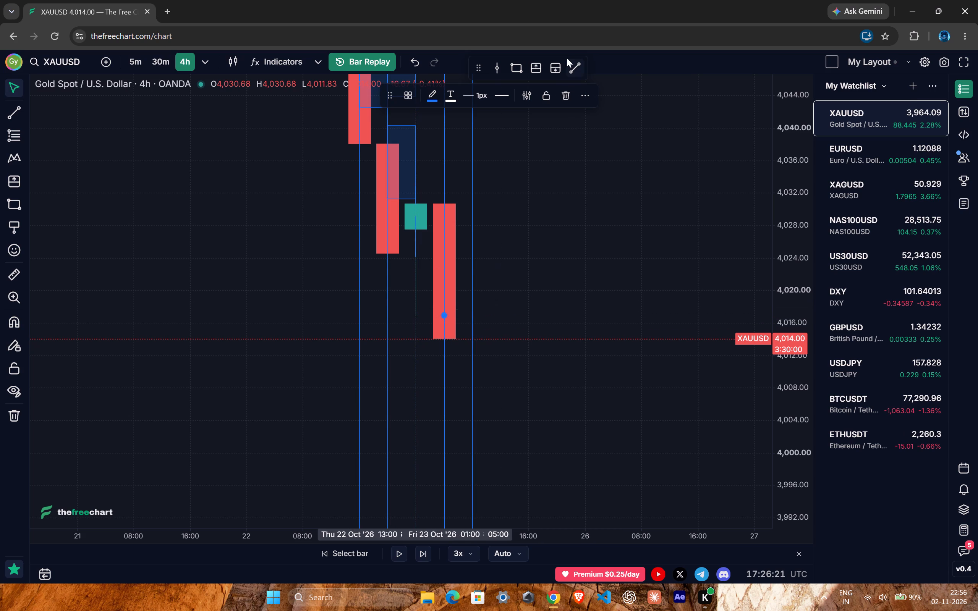
Add a vertical line at 23 October 09:00 on the 4h chart.
{"action": "left_click", "coordinate": [499, 67]}
{"action": "left_click", "coordinate": [510, 307]}
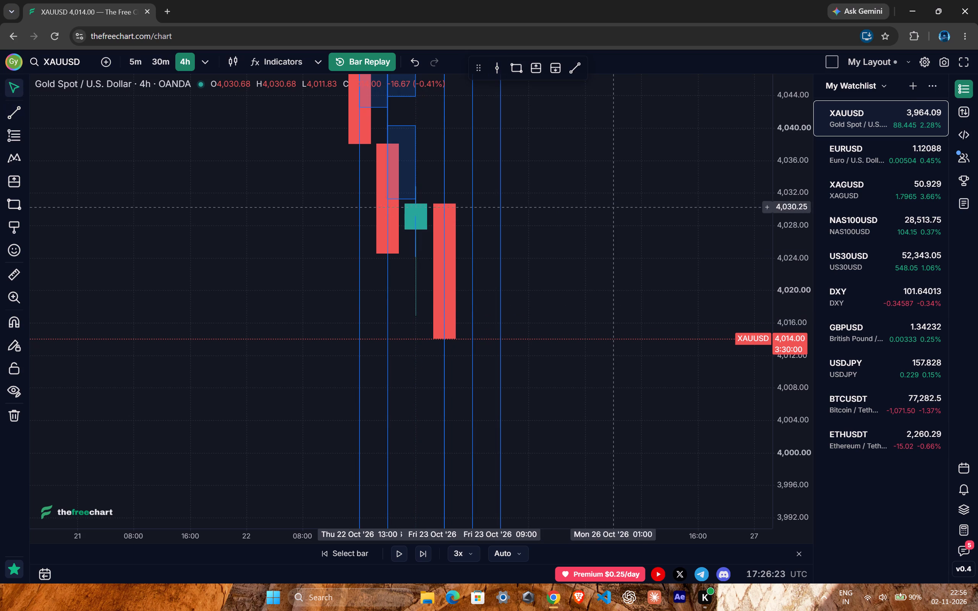
Switch to the 15m timeframe and add a vertical line at 22 October 20:30.
{"action": "type", "text": "15"}
{"action": "key", "text": "Return"}
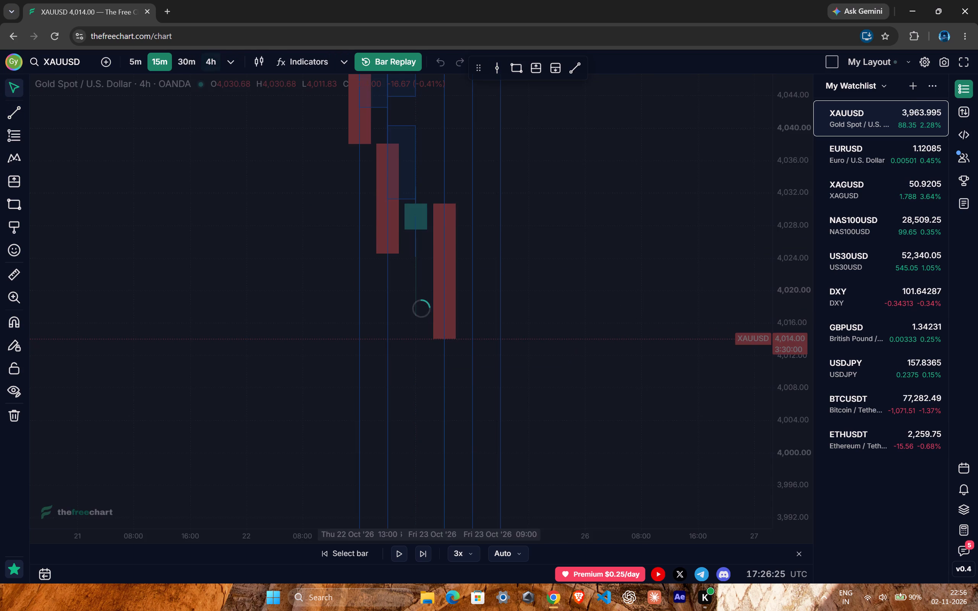
{"action": "scroll", "coordinate": [476, 408], "scroll_direction": "down", "scroll_amount": 10, "text": "ctrl"}
{"action": "left_click_drag", "start_coordinate": [651, 300], "coordinate": [639, 293]}
{"action": "left_click", "coordinate": [546, 263]}
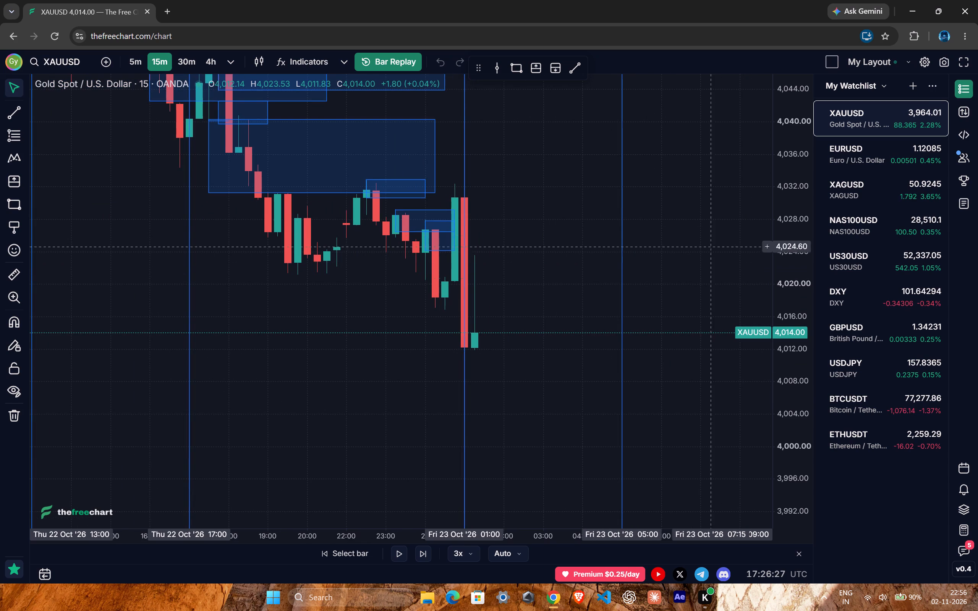
{"action": "left_click_drag", "start_coordinate": [801, 194], "coordinate": [789, 366]}
{"action": "left_click_drag", "start_coordinate": [482, 435], "coordinate": [466, 441]}
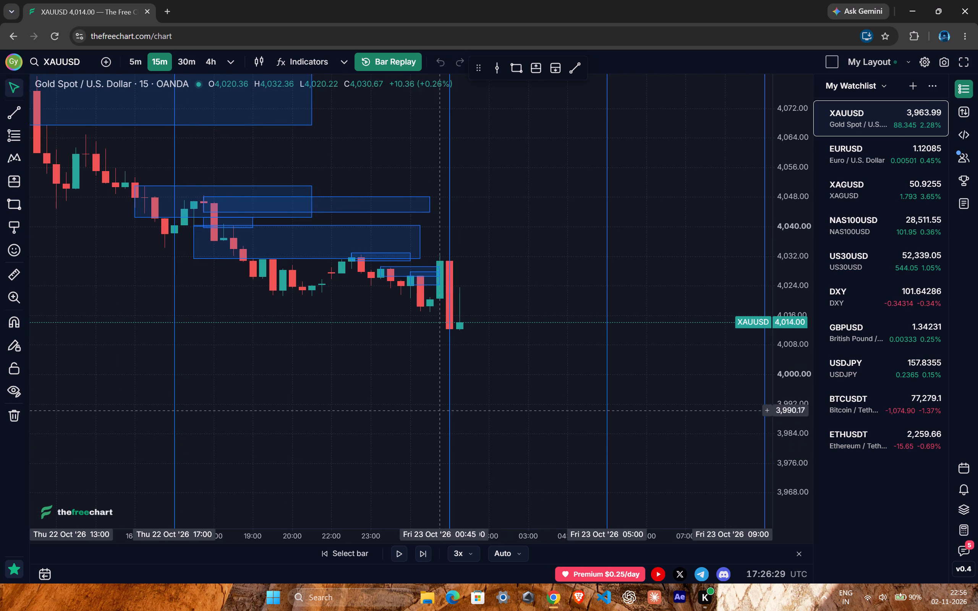
{"action": "scroll", "coordinate": [431, 408], "scroll_direction": "down", "scroll_amount": 10, "text": "ctrl"}
{"action": "scroll", "coordinate": [509, 388], "scroll_direction": "down", "scroll_amount": 4, "text": "ctrl"}
{"action": "scroll", "coordinate": [492, 386], "scroll_direction": "up", "scroll_amount": 4, "text": "ctrl"}
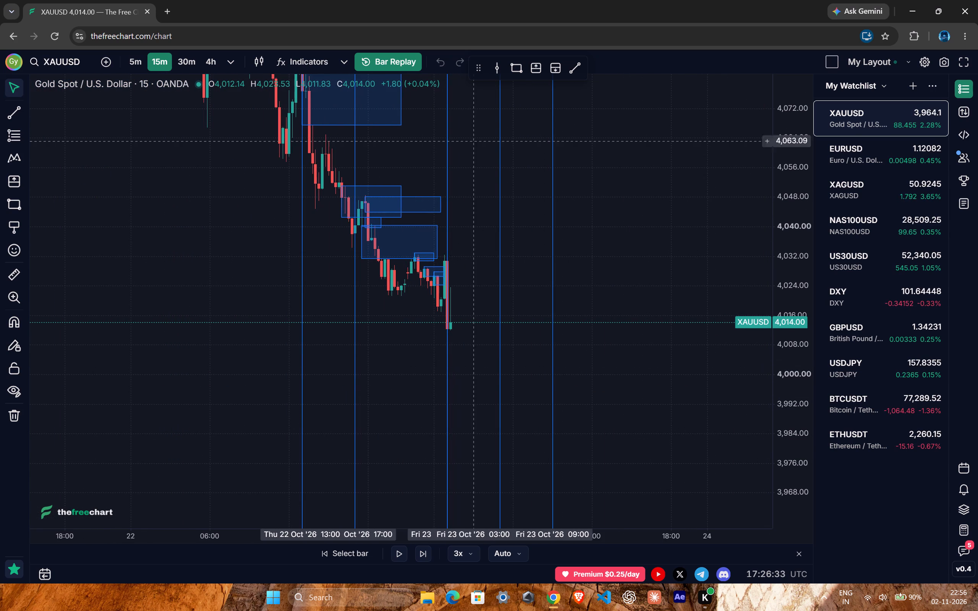
{"action": "left_click", "coordinate": [499, 74]}
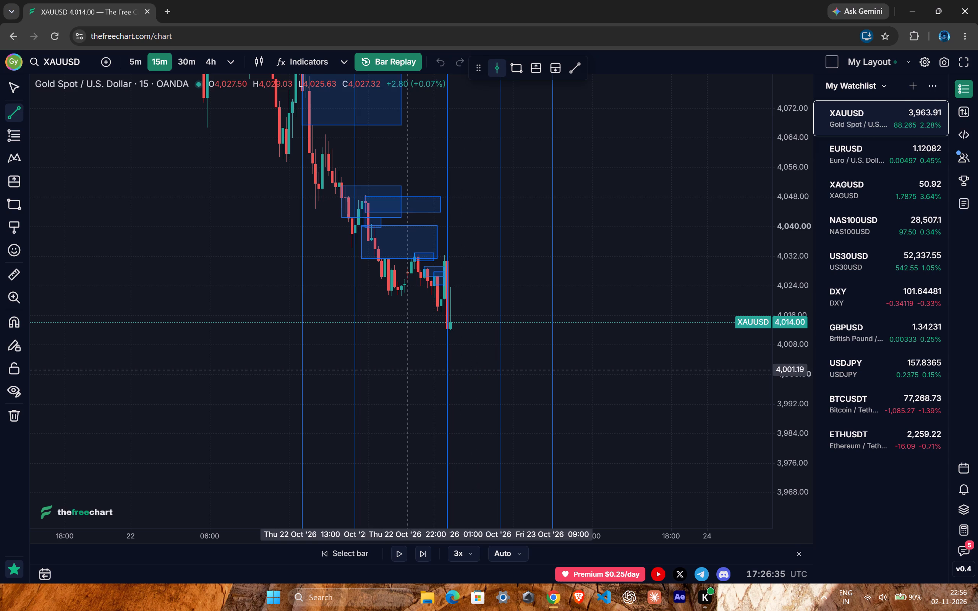
{"action": "left_click", "coordinate": [402, 362]}
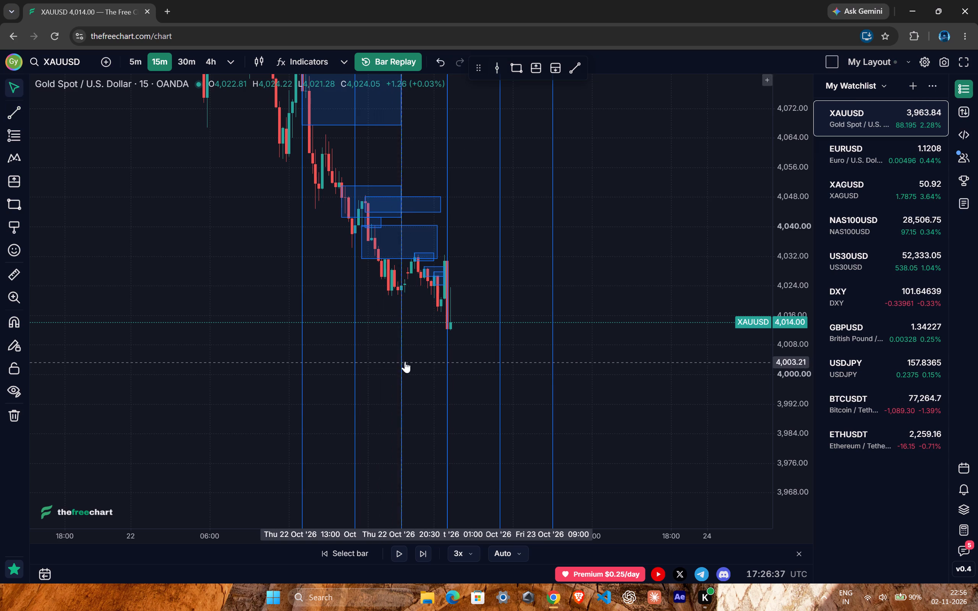
{"action": "left_click", "coordinate": [654, 385]}
Examine the 15m candles around 23 October 01:00 against the marked zones and vertical lines.
{"action": "left_click_drag", "start_coordinate": [584, 408], "coordinate": [594, 407]}
{"action": "scroll", "coordinate": [496, 401], "scroll_direction": "up", "scroll_amount": 7, "text": "ctrl"}
{"action": "left_click_drag", "start_coordinate": [807, 406], "coordinate": [809, 392]}
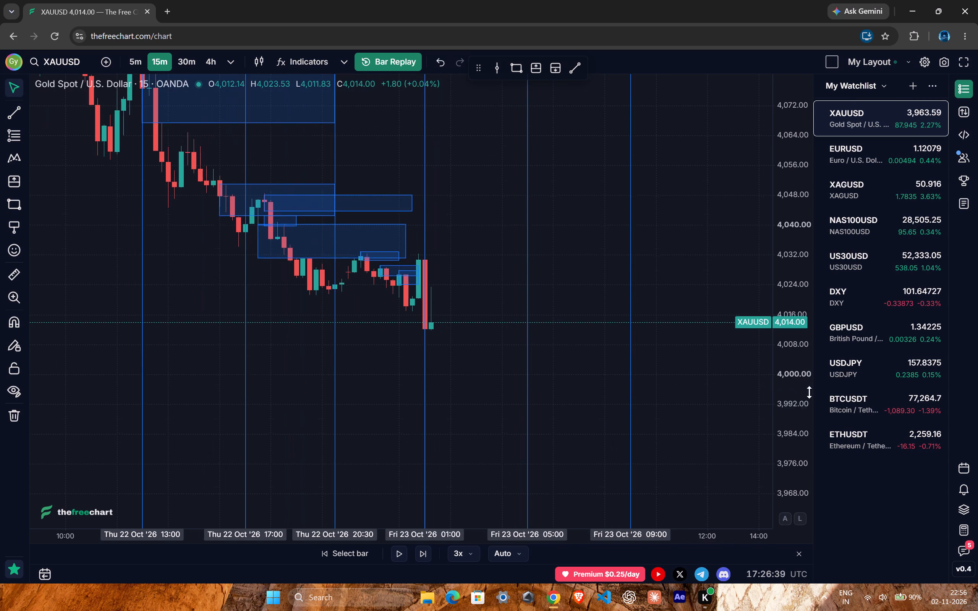
{"action": "left_click_drag", "start_coordinate": [809, 392], "coordinate": [803, 276]}
{"action": "scroll", "coordinate": [470, 391], "scroll_direction": "up", "scroll_amount": 5, "text": "ctrl"}
{"action": "left_click_drag", "start_coordinate": [490, 414], "coordinate": [455, 409]}
{"action": "left_click_drag", "start_coordinate": [790, 375], "coordinate": [798, 212]}
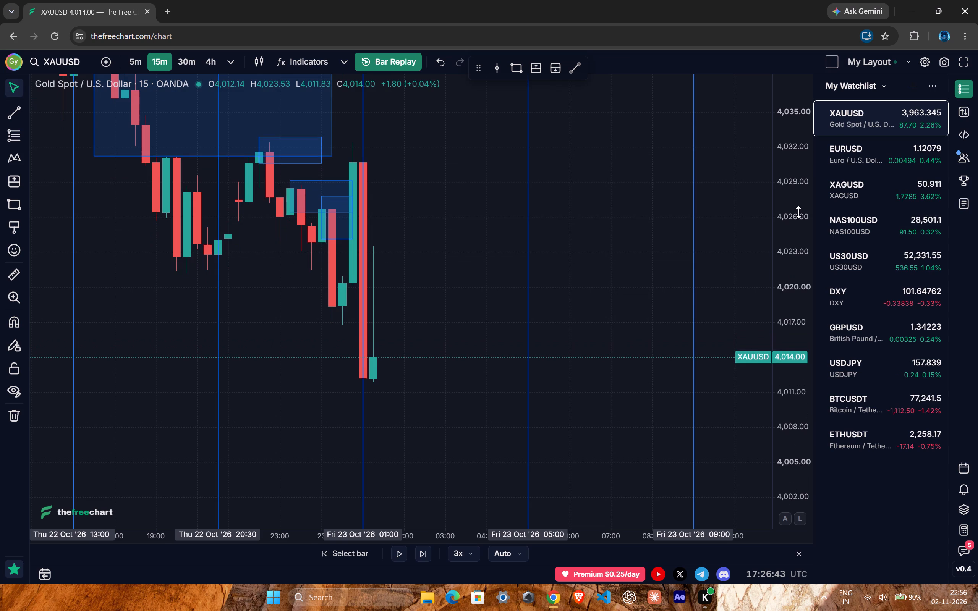
{"action": "left_click_drag", "start_coordinate": [798, 212], "coordinate": [758, 509]}
{"action": "left_click_drag", "start_coordinate": [449, 428], "coordinate": [438, 405]}
{"action": "scroll", "coordinate": [437, 403], "scroll_direction": "down", "scroll_amount": 3, "text": "ctrl"}
{"action": "left_click_drag", "start_coordinate": [440, 410], "coordinate": [467, 458]}
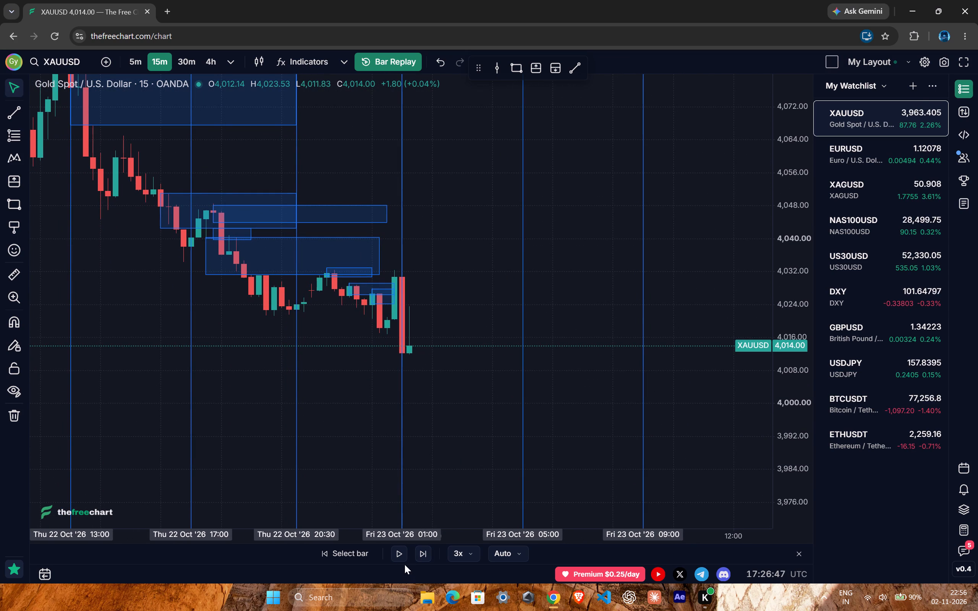
Run the replay forward on the 15m chart and pause it at about the 23 October 02:00 candle.
{"action": "left_click", "coordinate": [401, 554]}
{"action": "left_click", "coordinate": [401, 554]}
{"action": "left_click", "coordinate": [400, 554]}
{"action": "left_click", "coordinate": [399, 556]}
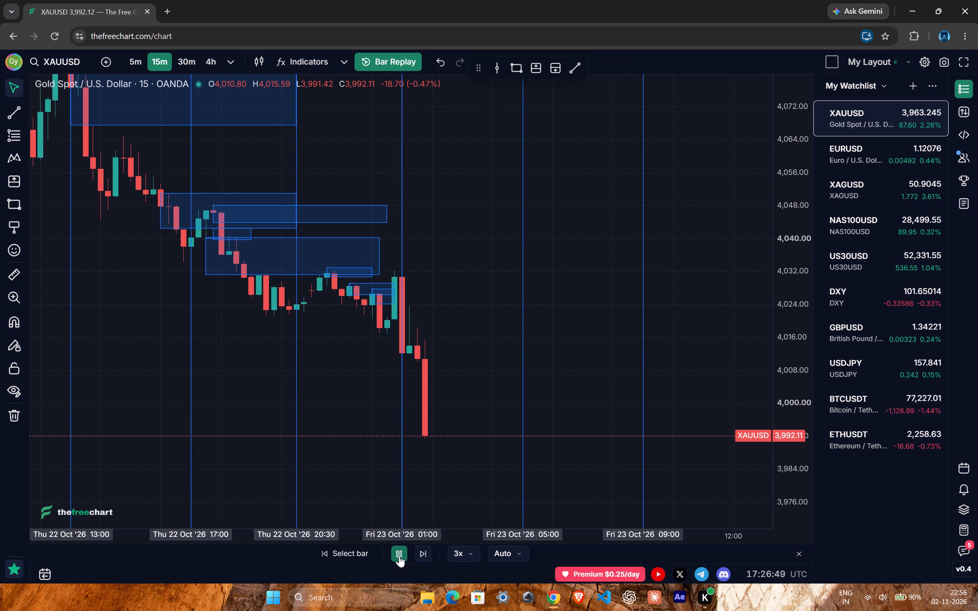
{"action": "left_click", "coordinate": [399, 556]}
{"action": "left_click", "coordinate": [399, 556]}
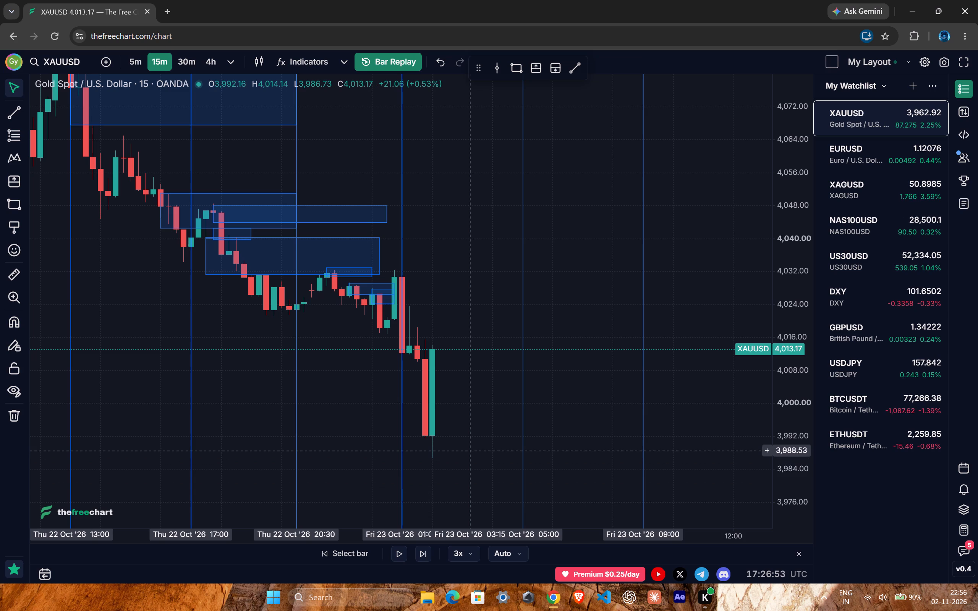
On the 5m timeframe, draw a rectangle zone at about 4,010–4,016 from 23 October 01:35 to about 03:10.
{"action": "key", "text": "5"}
{"action": "key", "text": "Return"}
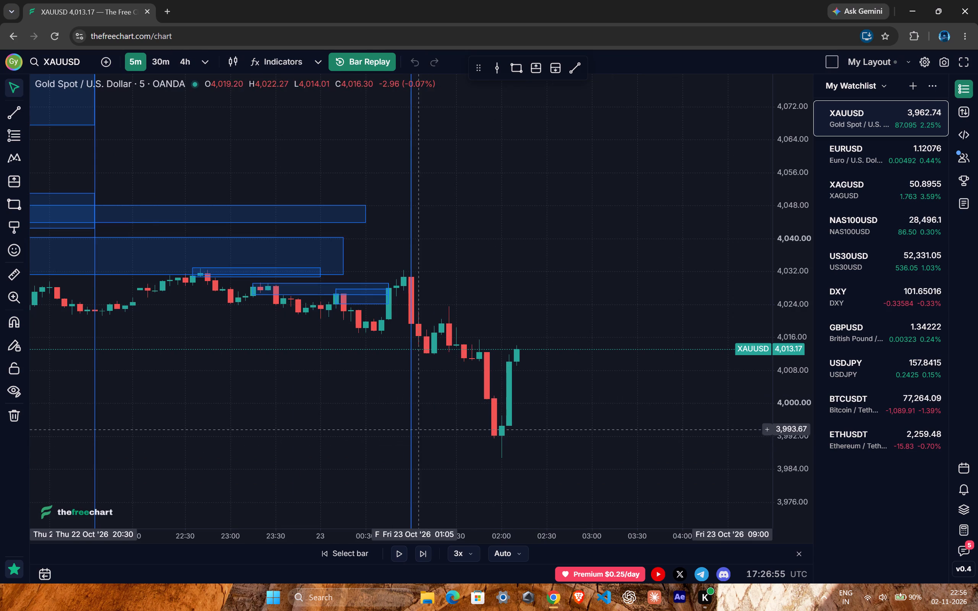
{"action": "left_click_drag", "start_coordinate": [434, 407], "coordinate": [404, 398]}
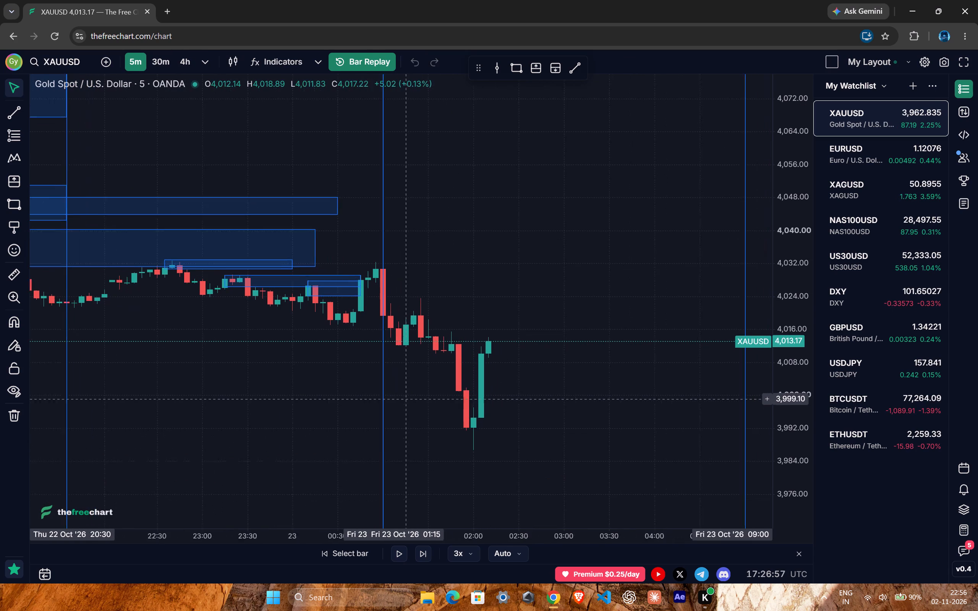
{"action": "left_click_drag", "start_coordinate": [404, 398], "coordinate": [387, 392]}
{"action": "left_click_drag", "start_coordinate": [547, 428], "coordinate": [509, 391]}
{"action": "scroll", "coordinate": [399, 394], "scroll_direction": "up", "scroll_amount": 1, "text": "ctrl"}
{"action": "left_click", "coordinate": [518, 69]}
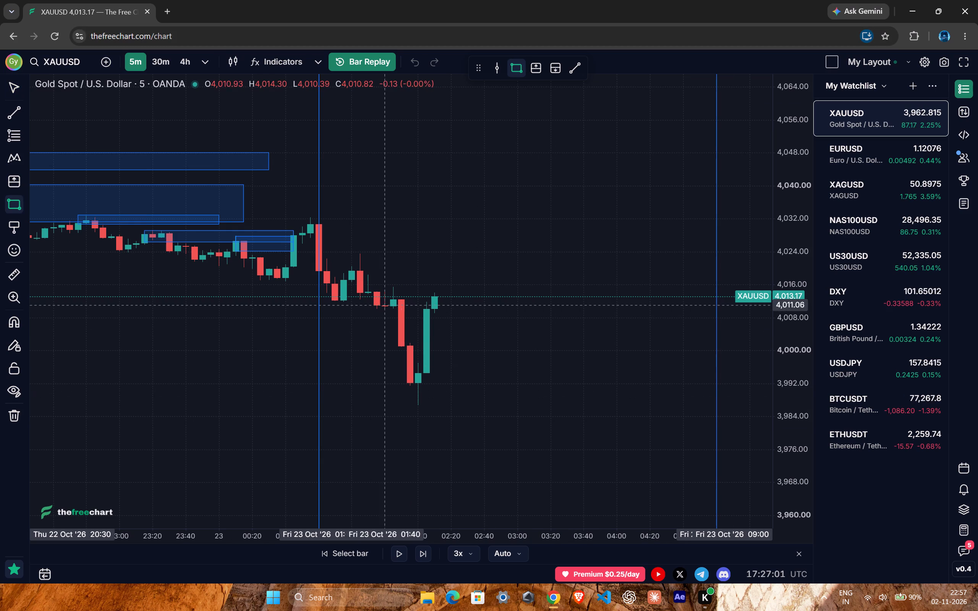
{"action": "left_click", "coordinate": [378, 309]}
{"action": "left_click", "coordinate": [536, 285]}
{"action": "left_click", "coordinate": [534, 200]}
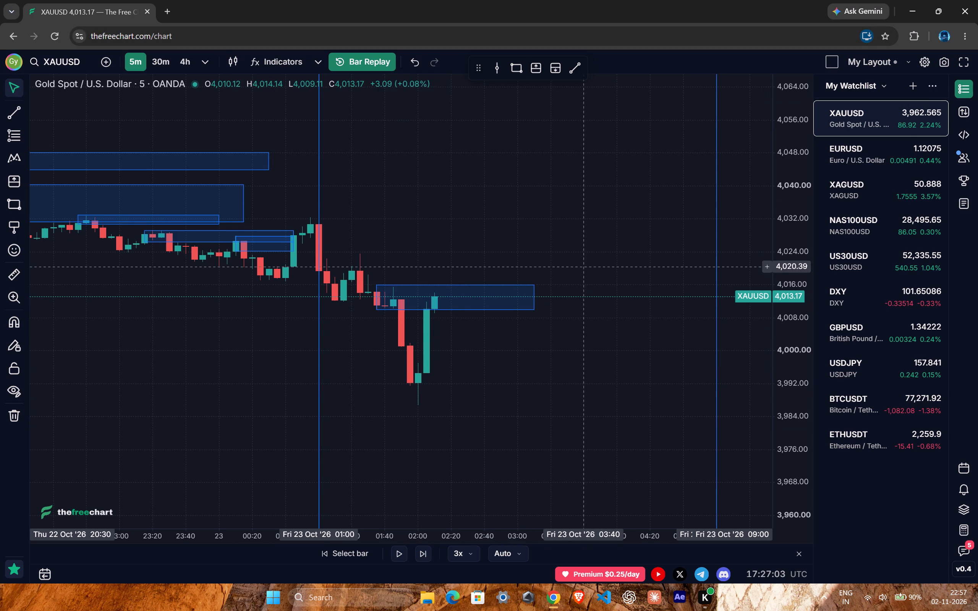
Draw a rectangle zone at about 4,023.5–4,032.5 from 23 October 00:55 and extend it to about 03:20.
{"action": "left_click", "coordinate": [517, 65]}
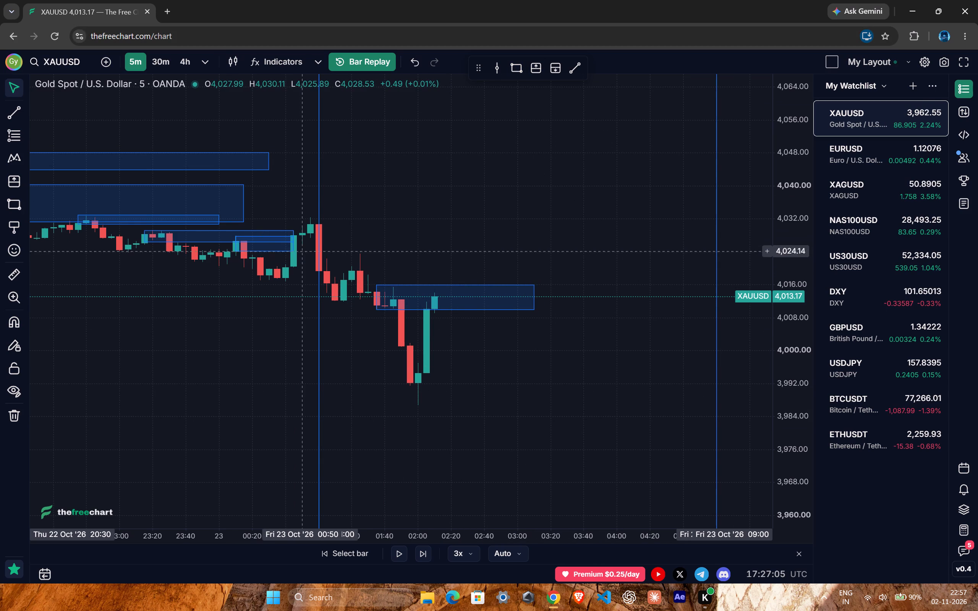
{"action": "left_click", "coordinate": [304, 250]}
{"action": "left_click", "coordinate": [515, 69]}
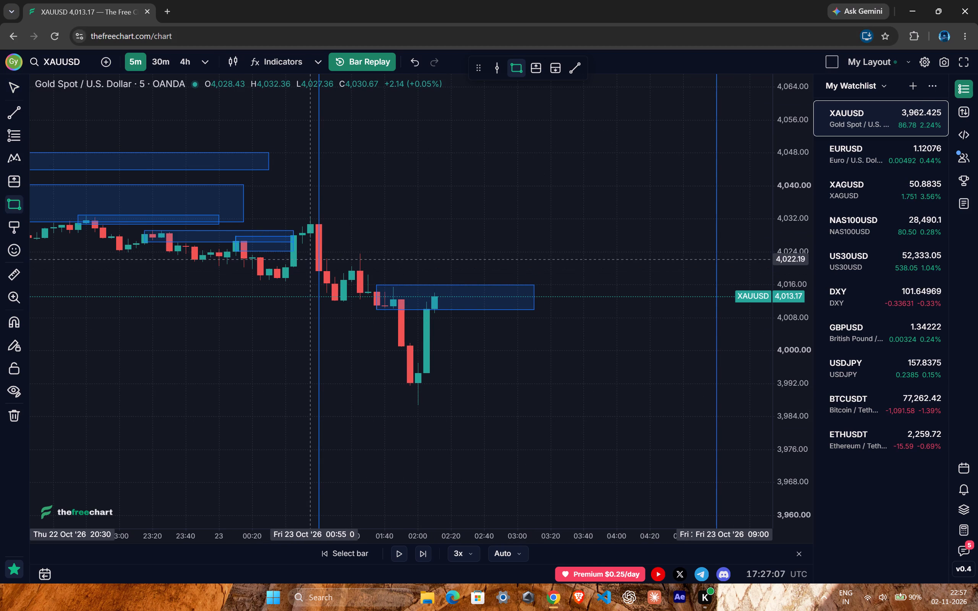
{"action": "left_click", "coordinate": [314, 254]}
{"action": "left_click", "coordinate": [465, 216]}
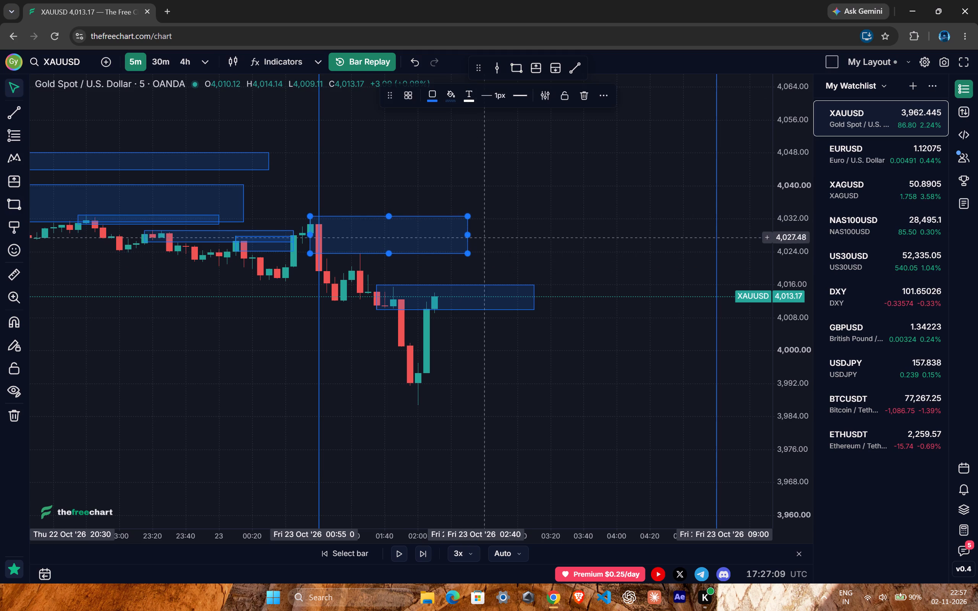
{"action": "left_click_drag", "start_coordinate": [468, 233], "coordinate": [554, 233]}
{"action": "left_click", "coordinate": [610, 227]}
Switch to the 1m timeframe, run the replay forward, and pause it at about the 23 October 02:33 candle.
{"action": "key", "text": "1"}
{"action": "key", "text": "Return"}
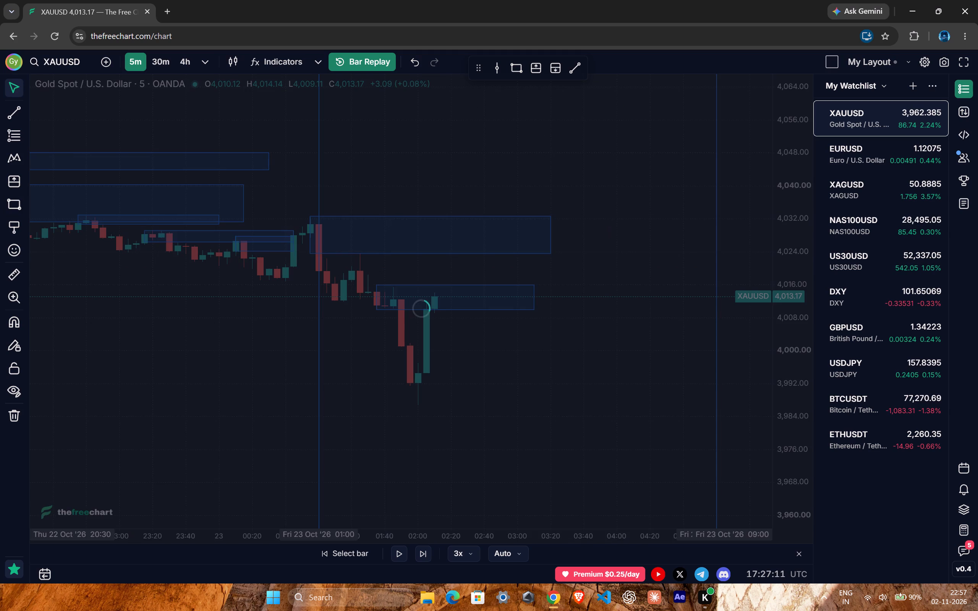
{"action": "left_click_drag", "start_coordinate": [793, 443], "coordinate": [789, 291]}
{"action": "scroll", "coordinate": [610, 320], "scroll_direction": "down", "scroll_amount": 3, "text": "ctrl"}
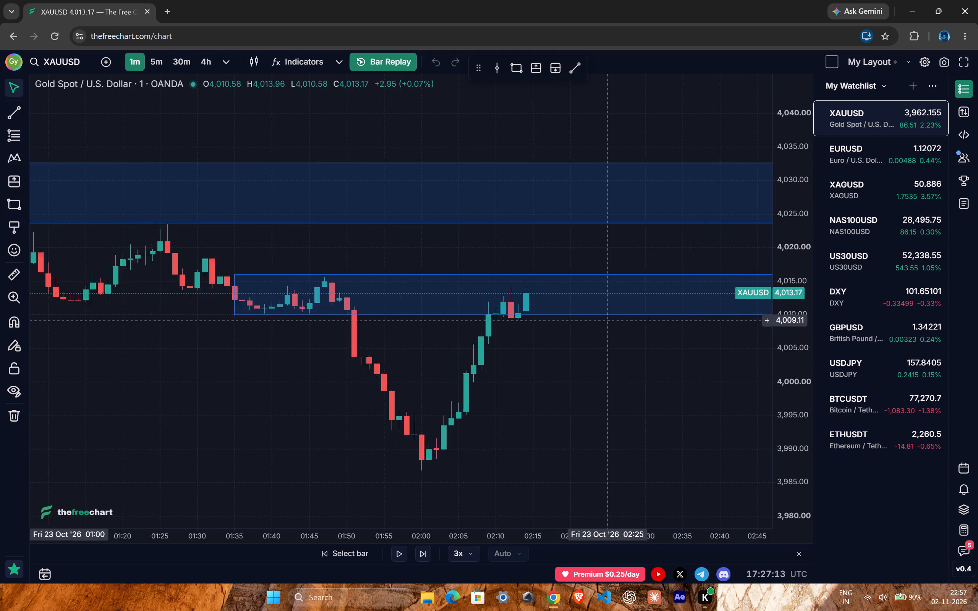
{"action": "scroll", "coordinate": [610, 320], "scroll_direction": "down", "scroll_amount": 1, "text": "ctrl"}
{"action": "left_click", "coordinate": [569, 380]}
{"action": "left_click_drag", "start_coordinate": [808, 415], "coordinate": [814, 273]}
{"action": "left_click_drag", "start_coordinate": [678, 435], "coordinate": [607, 423]}
{"action": "scroll", "coordinate": [564, 400], "scroll_direction": "up", "scroll_amount": 2, "text": "ctrl"}
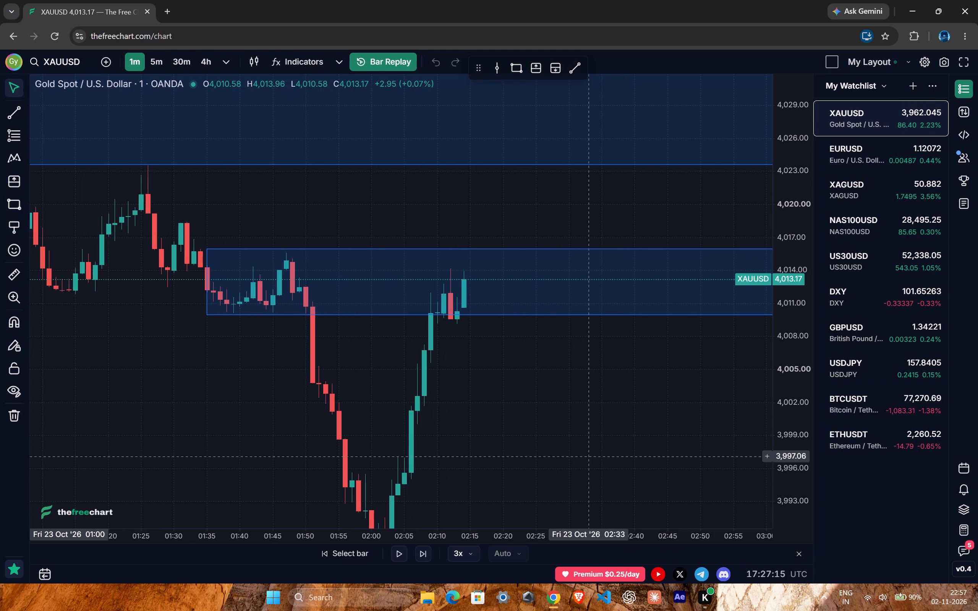
{"action": "left_click", "coordinate": [400, 557]}
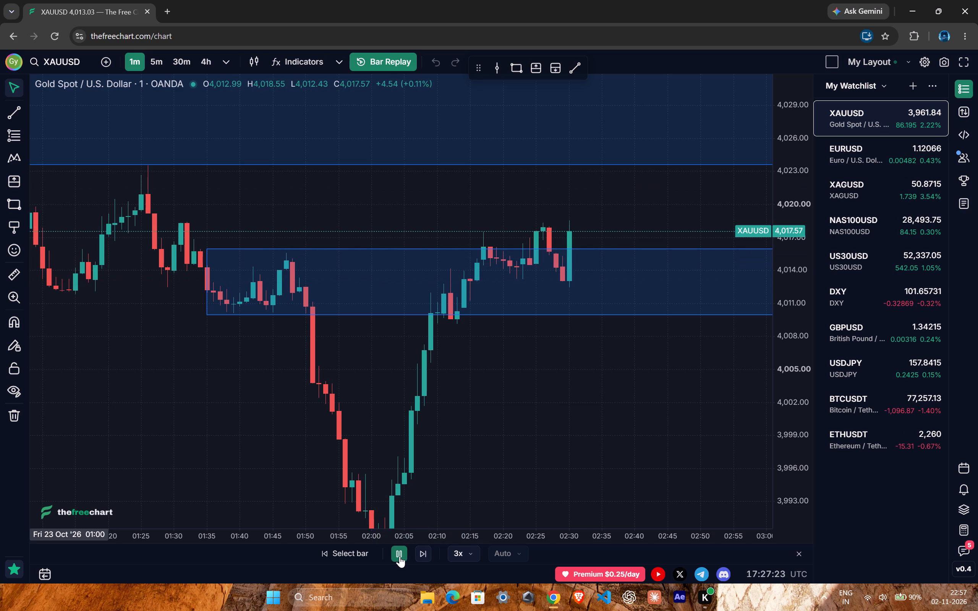
{"action": "left_click", "coordinate": [400, 556]}
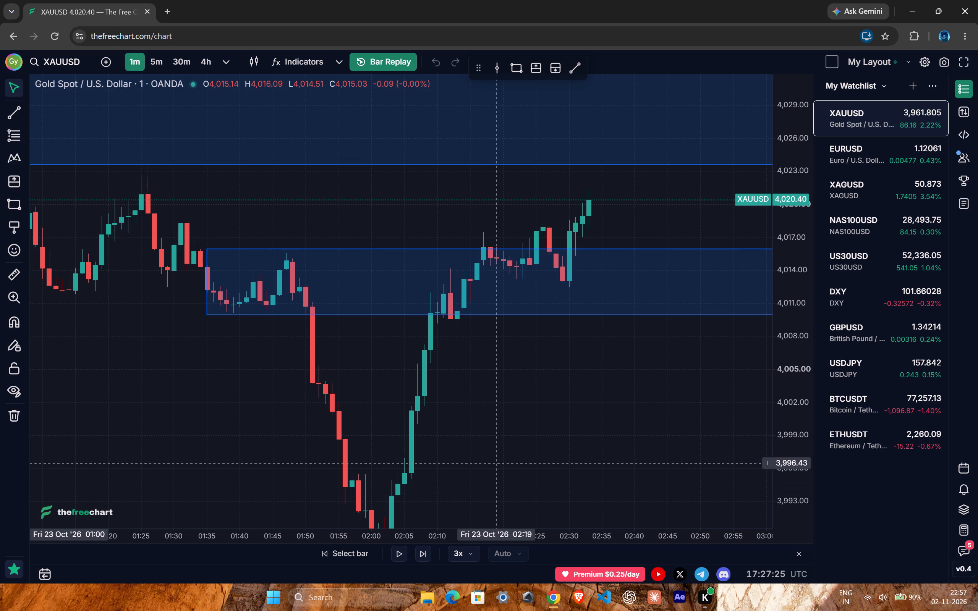
Check the newest candles against the two new zones on the 15m and 5m timeframes.
{"action": "type", "text": "15"}
{"action": "key", "text": "Return"}
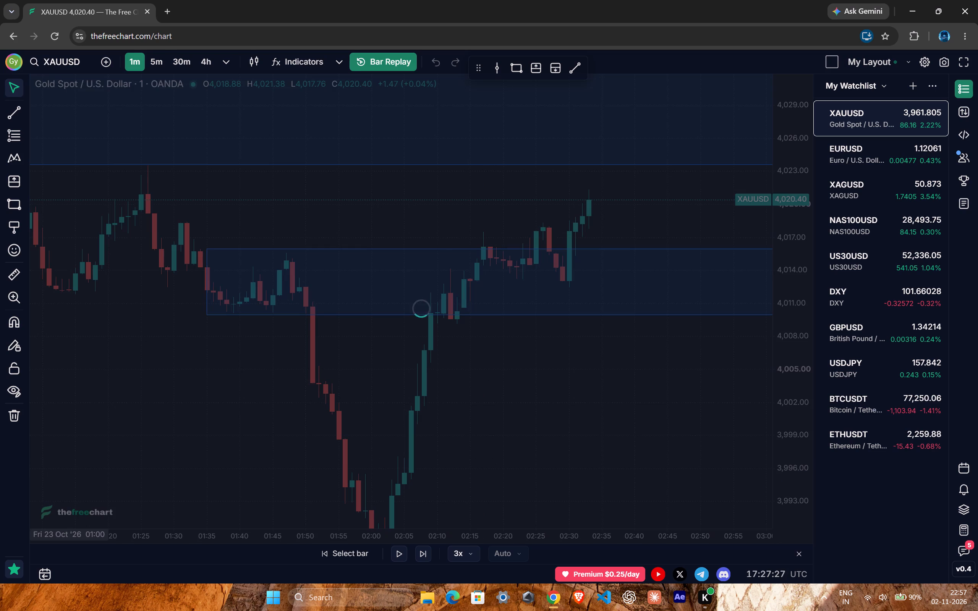
{"action": "key", "text": "5"}
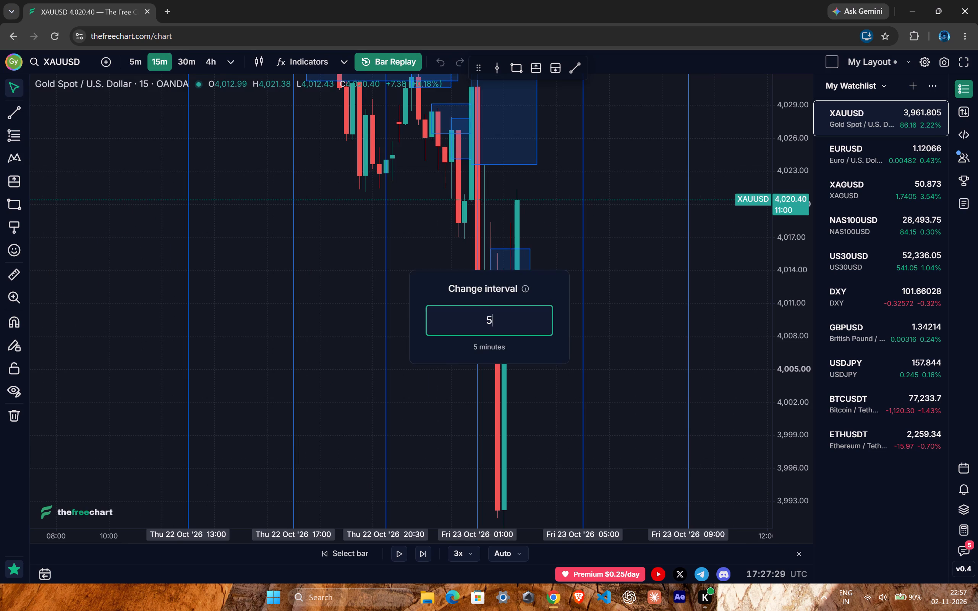
{"action": "key", "text": "Return"}
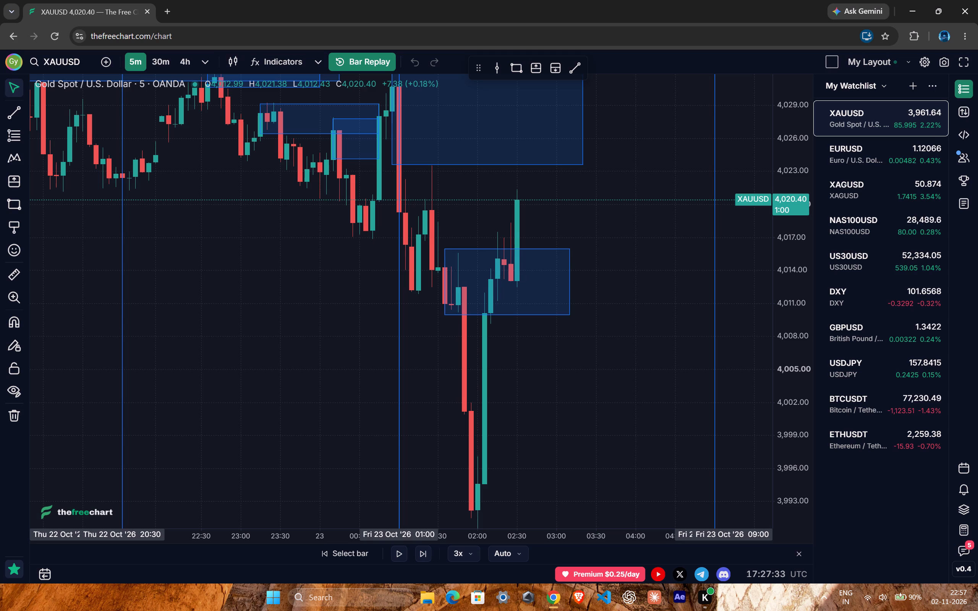
Switch to the 1m timeframe, run the replay forward, and pause it at about the 23 October 02:38 candle.
{"action": "key", "text": "1"}
{"action": "key", "text": "Return"}
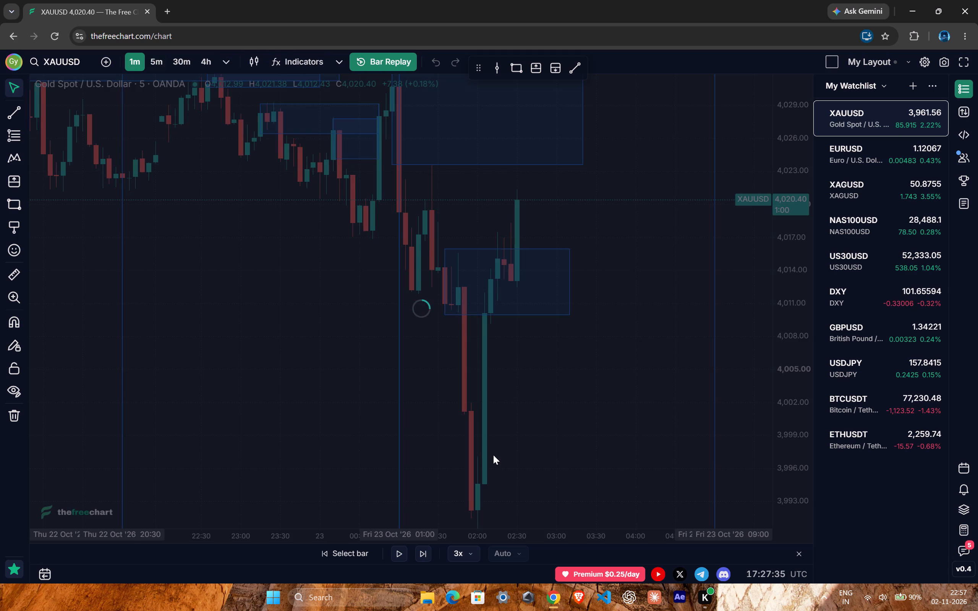
{"action": "left_click_drag", "start_coordinate": [784, 260], "coordinate": [760, 435]}
{"action": "left_click_drag", "start_coordinate": [593, 405], "coordinate": [531, 399]}
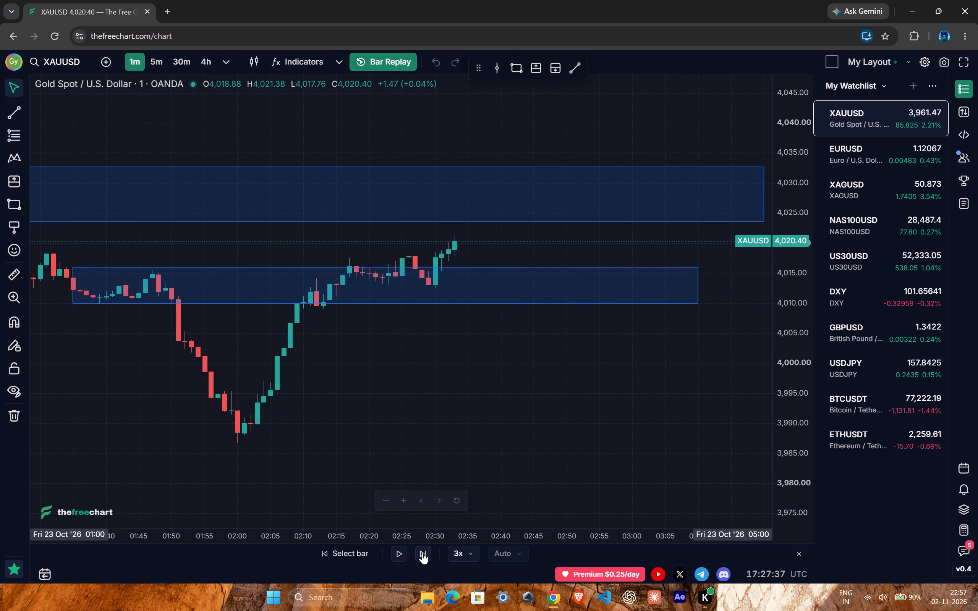
{"action": "left_click", "coordinate": [400, 551]}
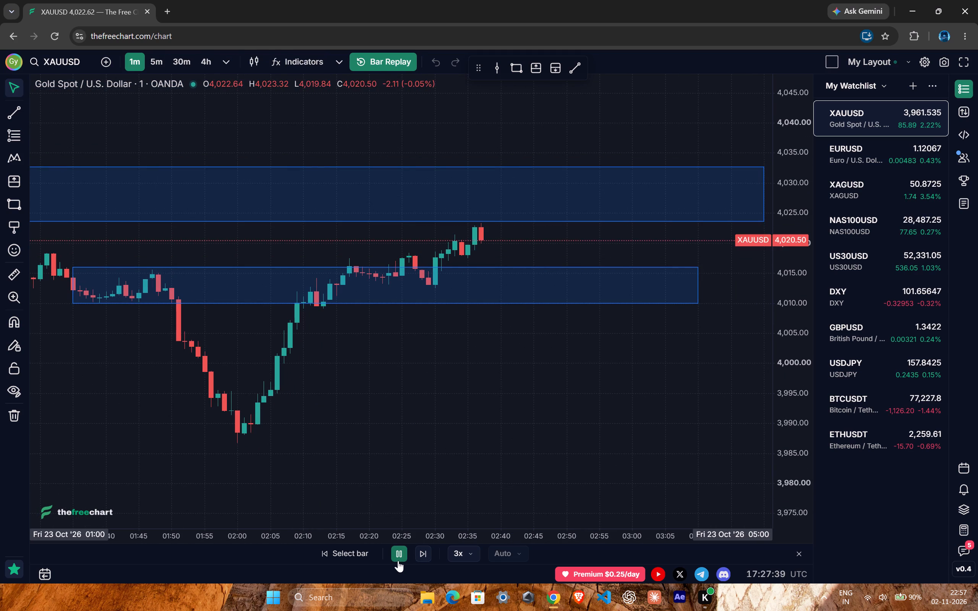
{"action": "left_click", "coordinate": [398, 561]}
Continue the replay and pause it at about the 23 October 02:55 candle.
{"action": "left_click_drag", "start_coordinate": [463, 408], "coordinate": [682, 415]}
{"action": "left_click_drag", "start_coordinate": [641, 420], "coordinate": [580, 424]}
{"action": "scroll", "coordinate": [579, 424], "scroll_direction": "down", "scroll_amount": 2}
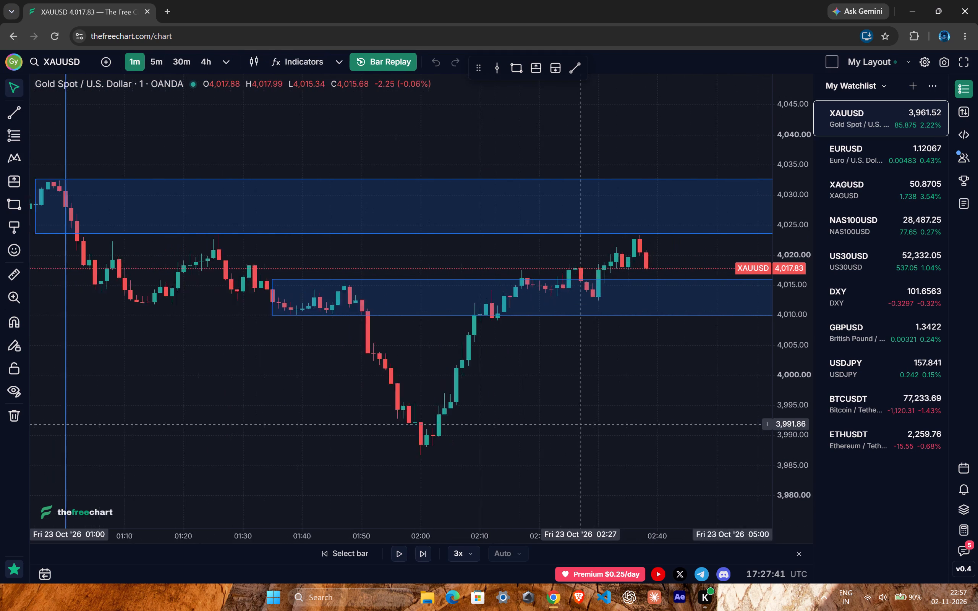
{"action": "left_click_drag", "start_coordinate": [596, 420], "coordinate": [490, 430]}
{"action": "left_click_drag", "start_coordinate": [793, 442], "coordinate": [755, 166]}
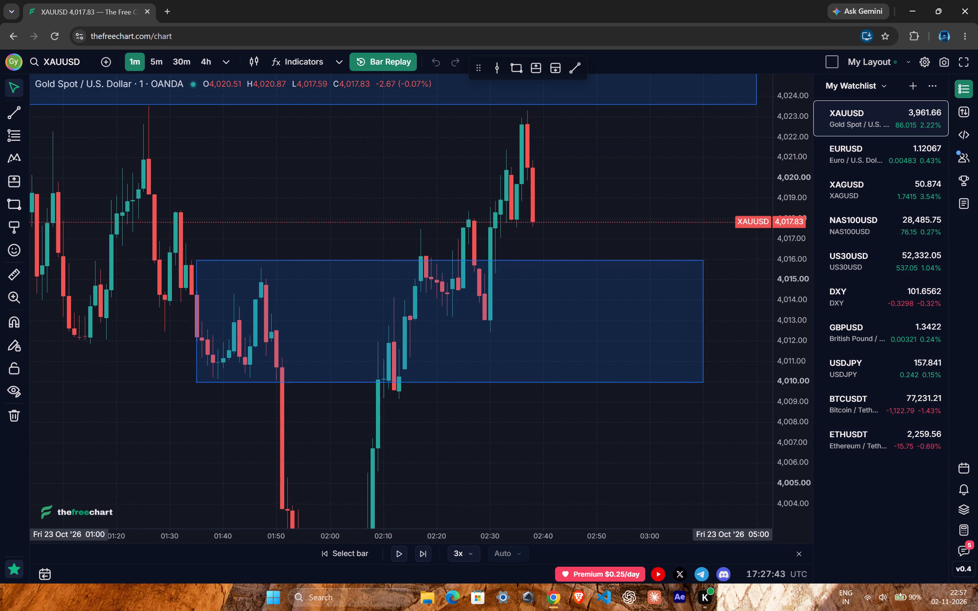
{"action": "left_click_drag", "start_coordinate": [755, 166], "coordinate": [760, 200]}
{"action": "left_click", "coordinate": [398, 553]}
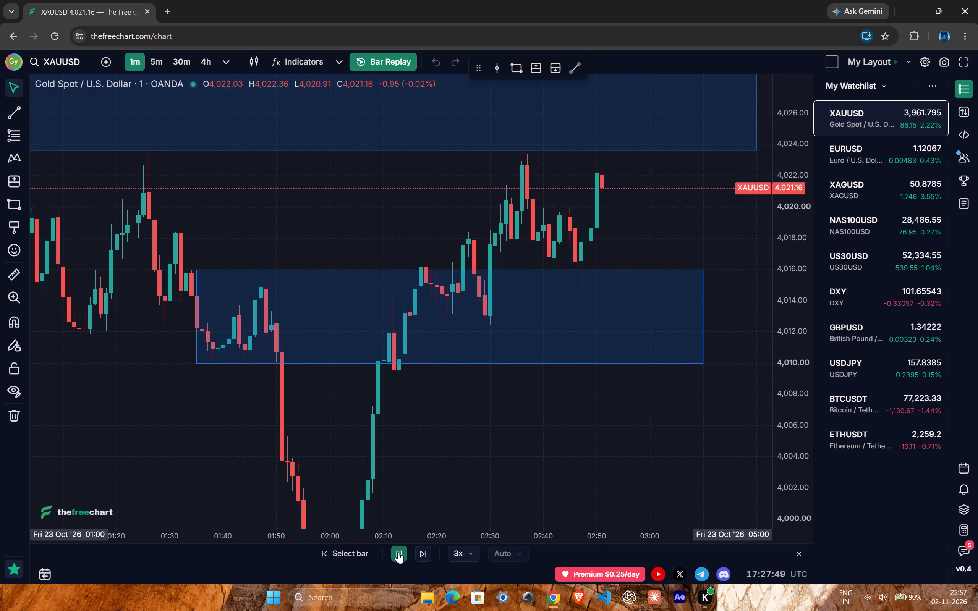
{"action": "left_click", "coordinate": [398, 552]}
Advance the replay in short runs and pause it at about the 23 October 03:06 candle.
{"action": "left_click_drag", "start_coordinate": [583, 446], "coordinate": [429, 485]}
{"action": "scroll", "coordinate": [424, 485], "scroll_direction": "up", "scroll_amount": 2, "text": "ctrl"}
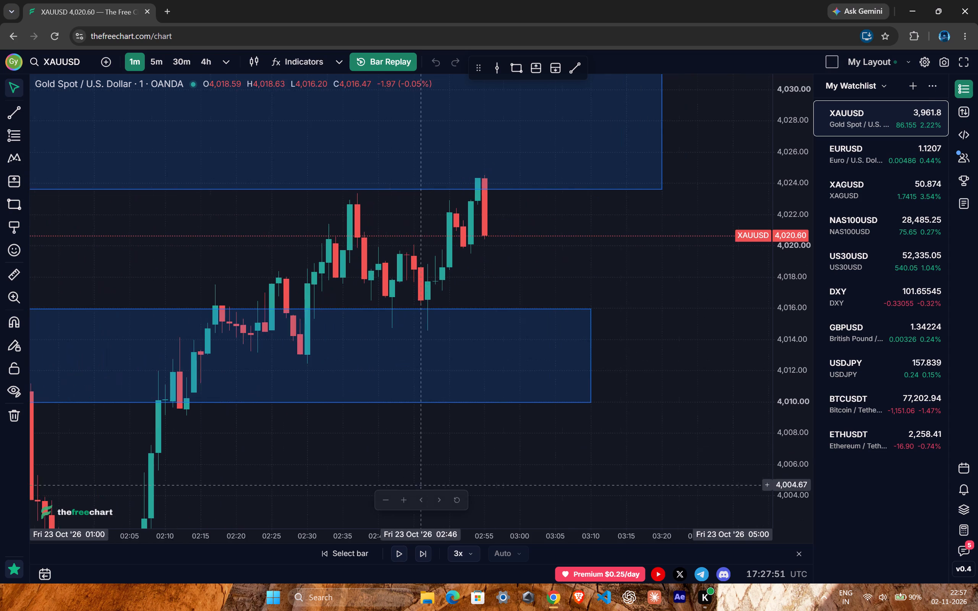
{"action": "scroll", "coordinate": [424, 485], "scroll_direction": "up", "scroll_amount": 1, "text": "ctrl"}
{"action": "left_click_drag", "start_coordinate": [670, 312], "coordinate": [622, 379]}
{"action": "left_click_drag", "start_coordinate": [797, 406], "coordinate": [786, 299]}
{"action": "left_click_drag", "start_coordinate": [670, 354], "coordinate": [663, 372]}
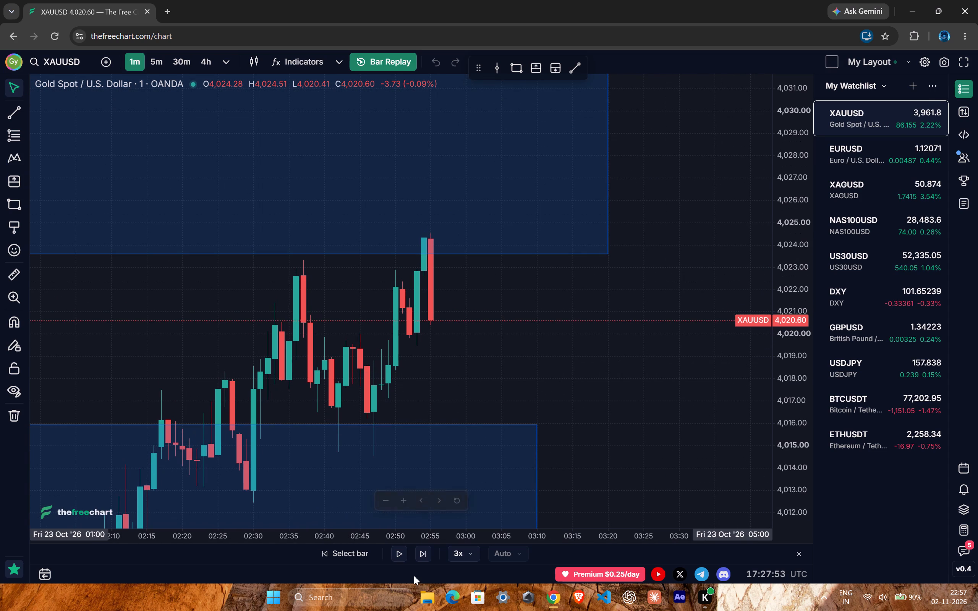
{"action": "left_click", "coordinate": [399, 553]}
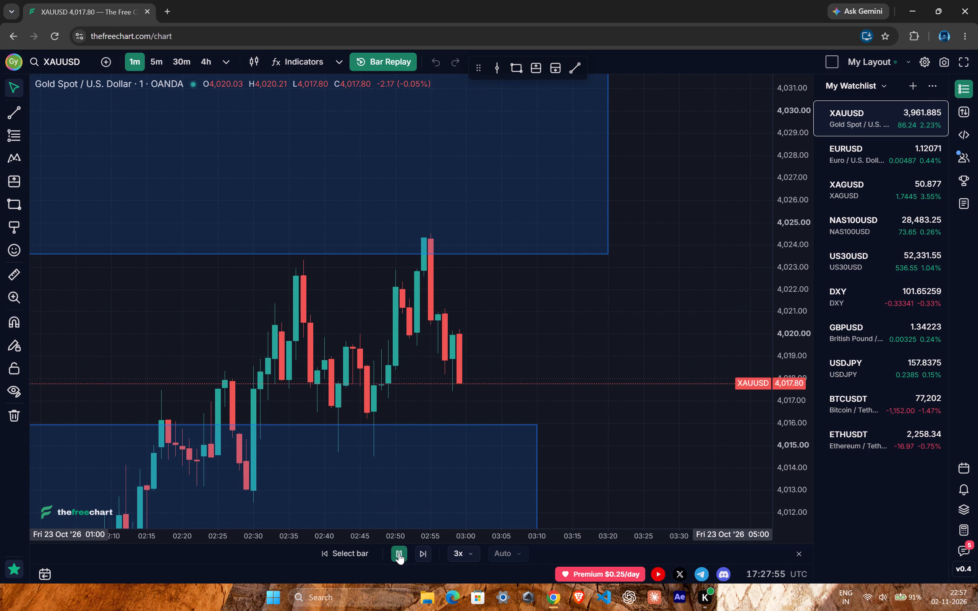
{"action": "left_click", "coordinate": [399, 553]}
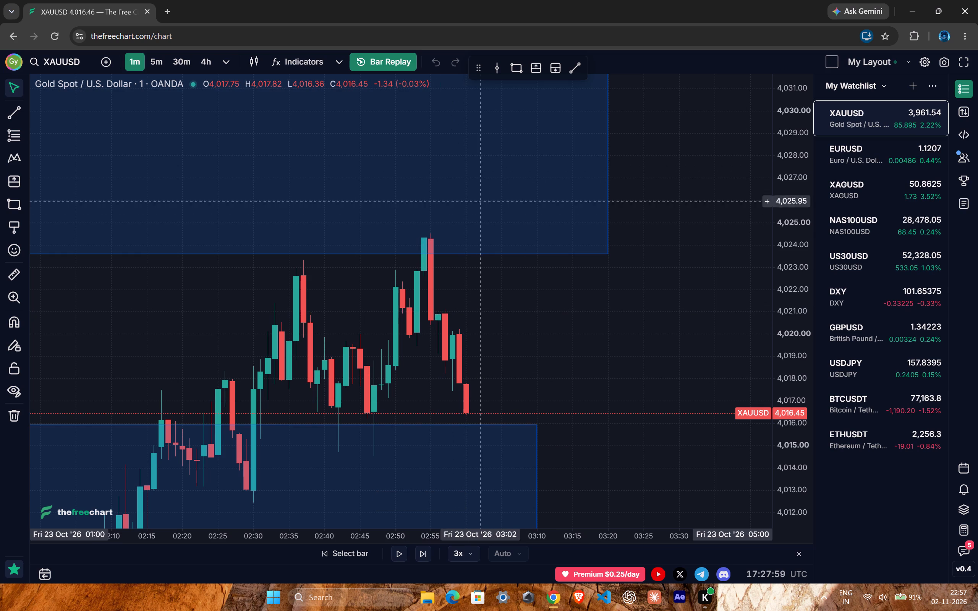
{"action": "left_click", "coordinate": [395, 550]}
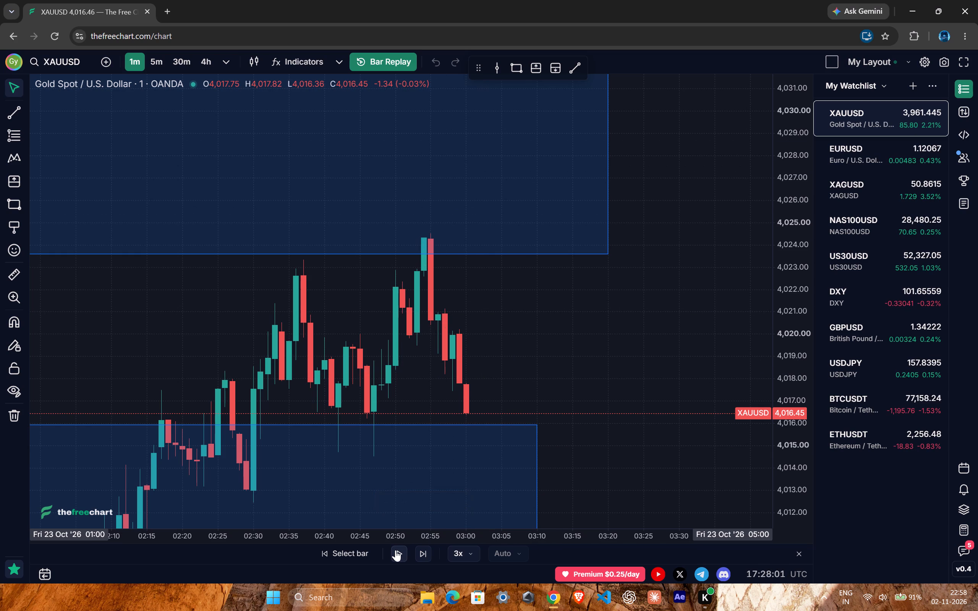
{"action": "left_click", "coordinate": [395, 550]}
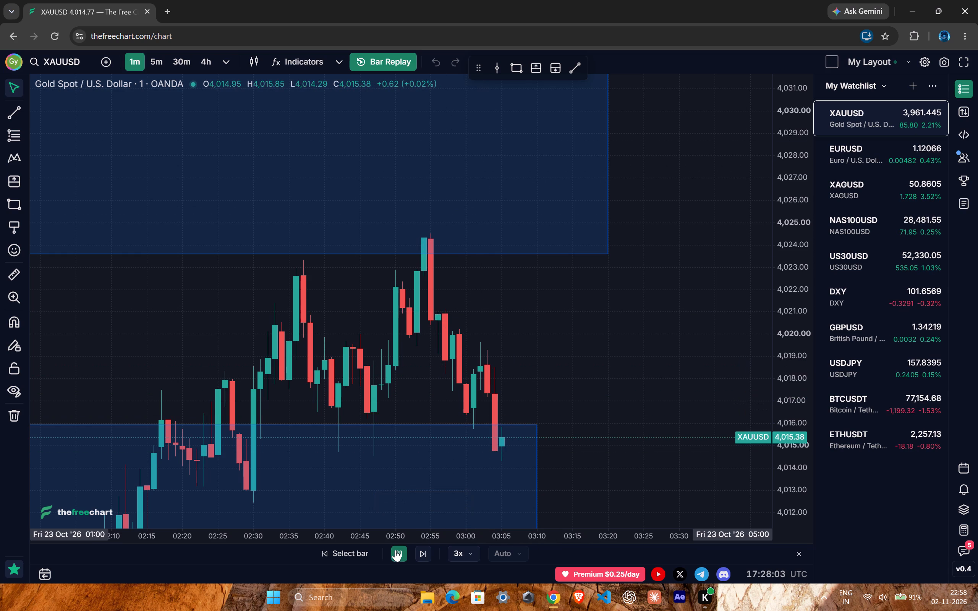
{"action": "left_click_drag", "start_coordinate": [656, 367], "coordinate": [635, 280]}
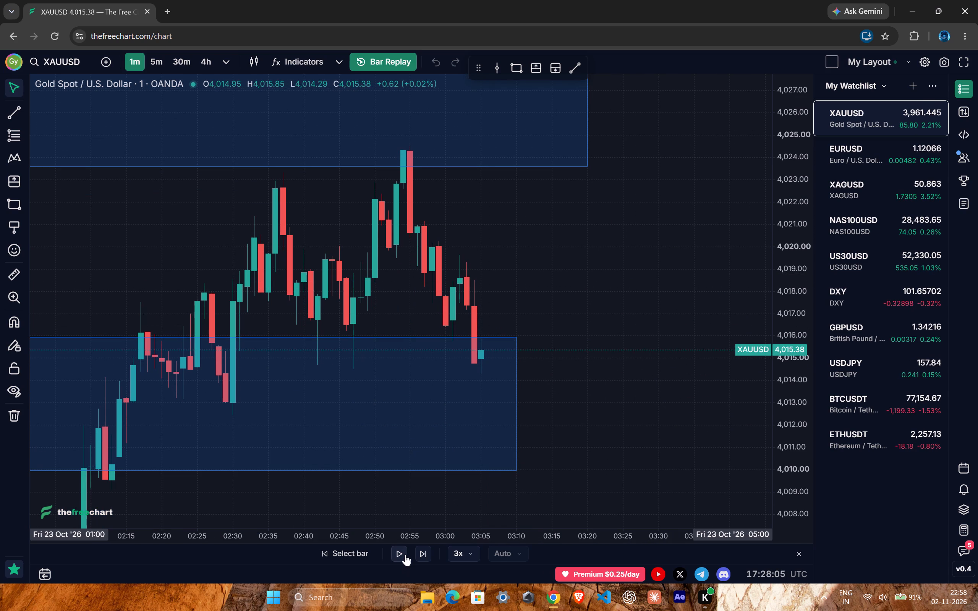
{"action": "left_click", "coordinate": [403, 554]}
{"action": "left_click", "coordinate": [402, 553]}
Draw a rectangle zone at about 4,016–4,019.6 from 23 October 03:01 to about 03:21.
{"action": "left_click", "coordinate": [519, 65]}
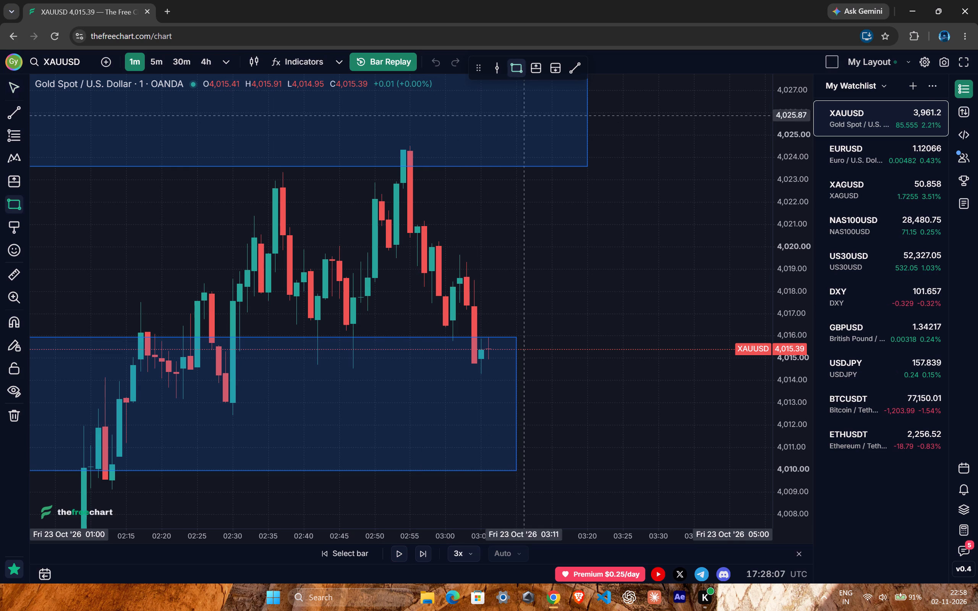
{"action": "left_click", "coordinate": [453, 333]}
{"action": "left_click", "coordinate": [598, 255]}
Place a short position at about 23 October 03:07 with entry at 4,016.28 and stop at 4,024.86.
{"action": "left_click_drag", "start_coordinate": [664, 200], "coordinate": [651, 184]}
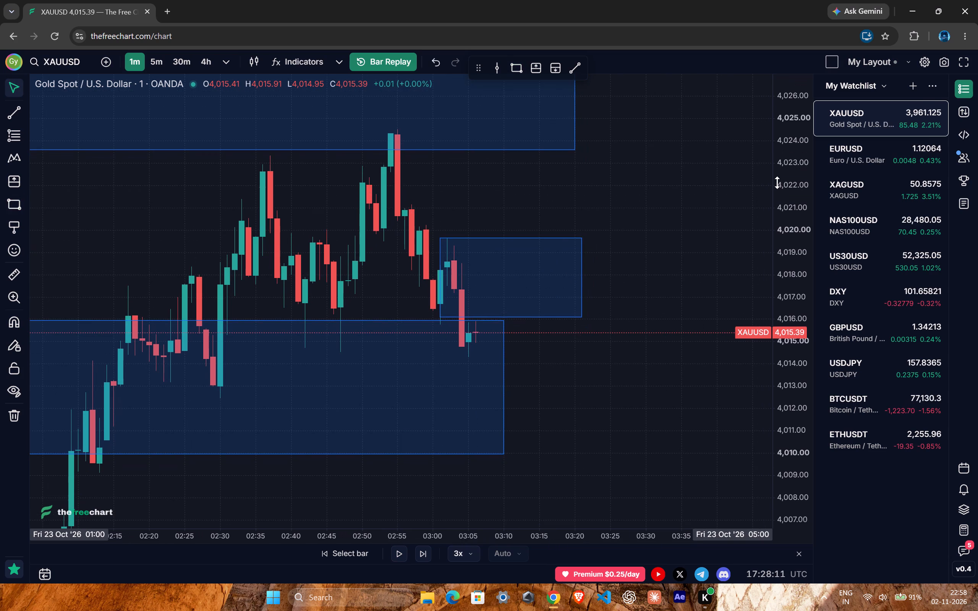
{"action": "left_click_drag", "start_coordinate": [779, 182], "coordinate": [774, 263]}
{"action": "left_click", "coordinate": [556, 68]}
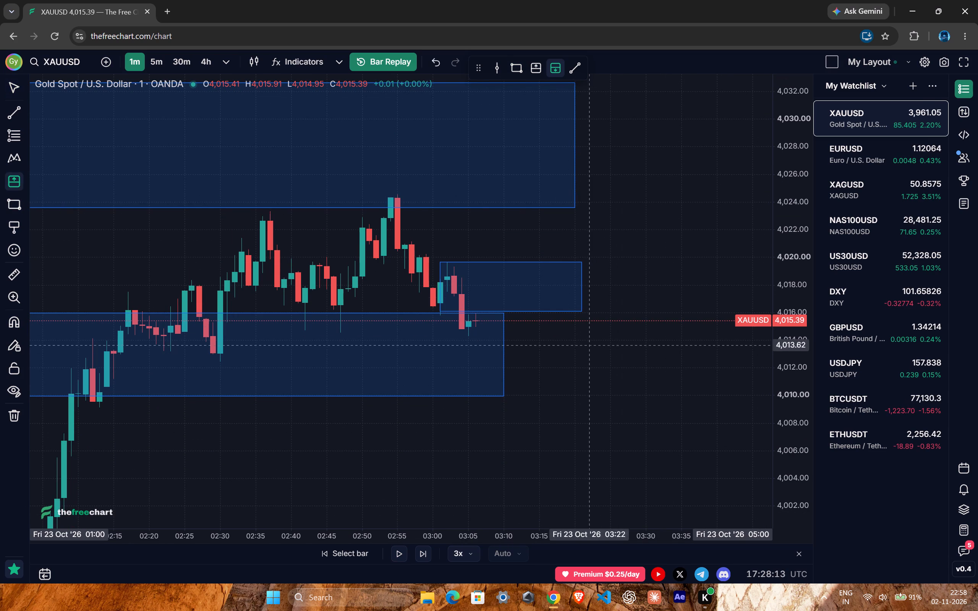
{"action": "left_click", "coordinate": [481, 309]}
{"action": "left_click_drag", "start_coordinate": [485, 239], "coordinate": [483, 190]}
Set the short position's target to 3,986.55 near the 02:00 low and extend it to about 04:37.
{"action": "left_click_drag", "start_coordinate": [670, 235], "coordinate": [638, 139]}
{"action": "scroll", "coordinate": [523, 230], "scroll_direction": "down", "scroll_amount": 5}
{"action": "left_click_drag", "start_coordinate": [783, 181], "coordinate": [753, 299]}
{"action": "scroll", "coordinate": [554, 327], "scroll_direction": "down", "scroll_amount": 4, "text": "ctrl"}
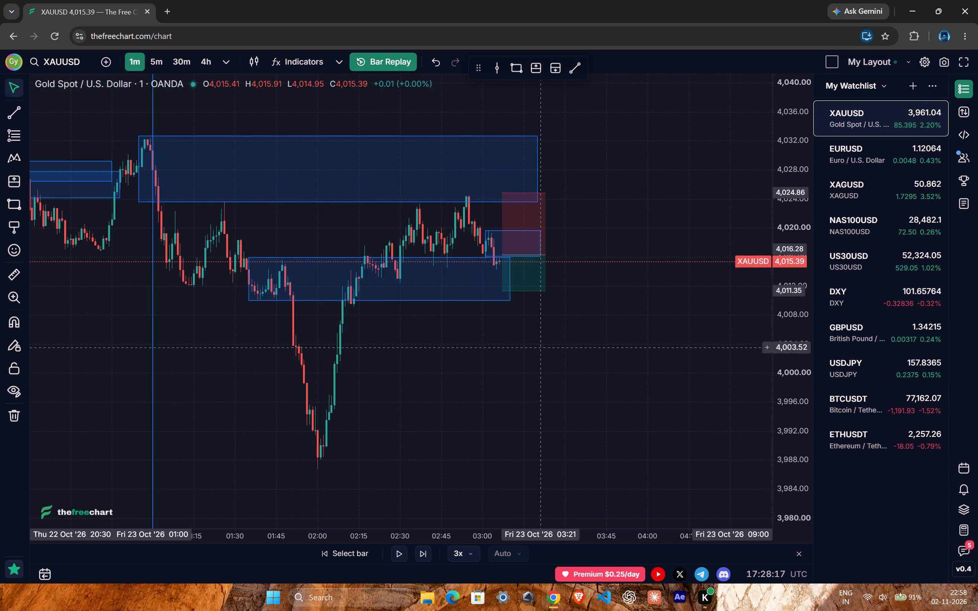
{"action": "left_click_drag", "start_coordinate": [561, 395], "coordinate": [484, 358]}
{"action": "scroll", "coordinate": [484, 352], "scroll_direction": "down", "scroll_amount": 8, "text": "ctrl"}
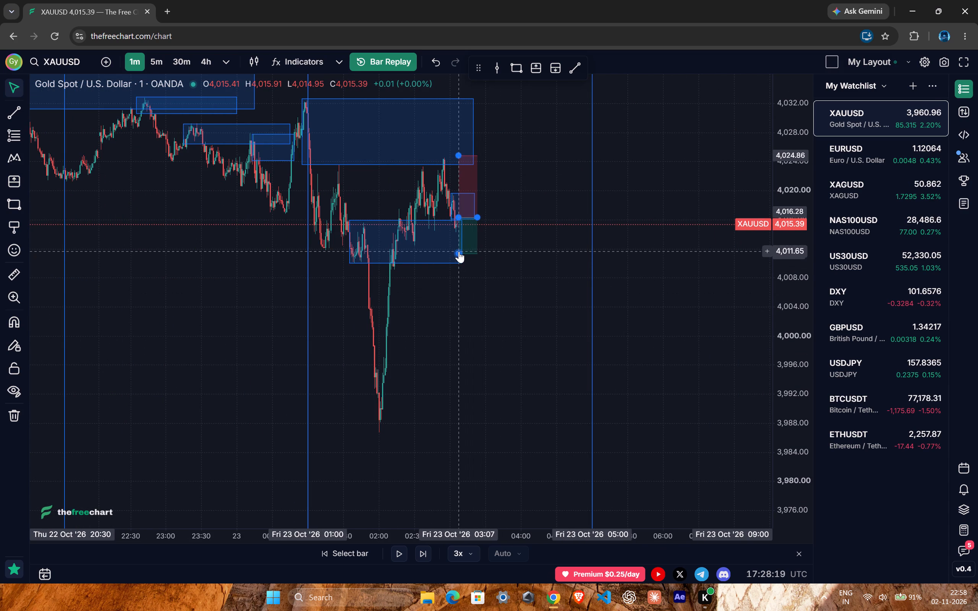
{"action": "left_click_drag", "start_coordinate": [459, 252], "coordinate": [472, 433]}
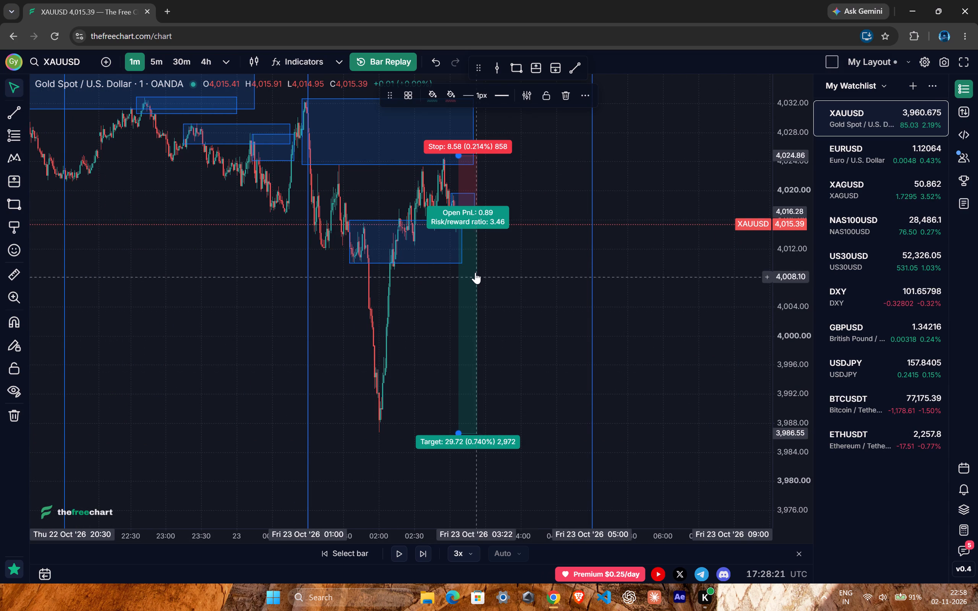
{"action": "left_click_drag", "start_coordinate": [481, 215], "coordinate": [565, 214]}
{"action": "left_click", "coordinate": [654, 293]}
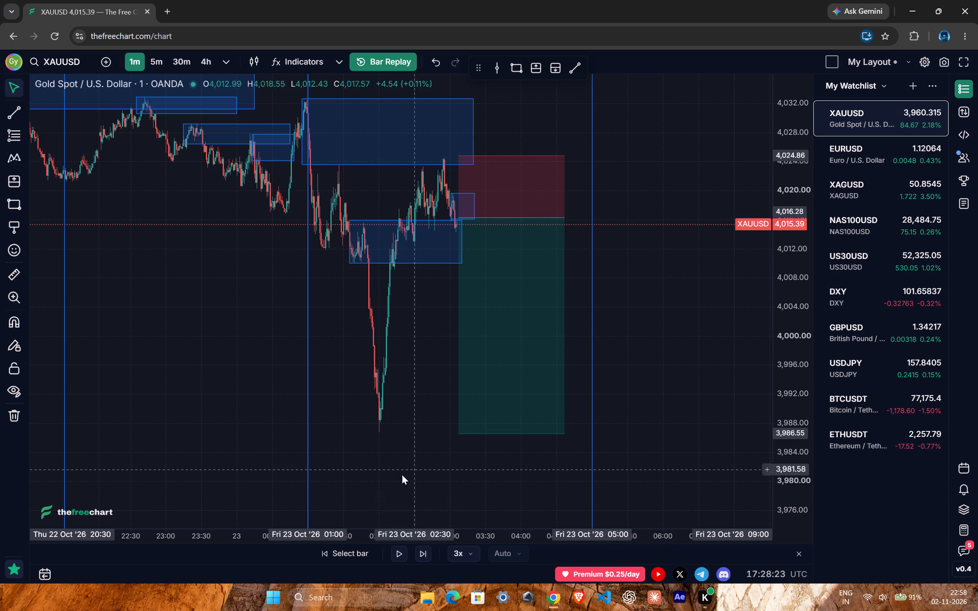
Run the replay at 10x speed and pause it at about the 23 October 04:22 candle.
{"action": "left_click", "coordinate": [402, 559]}
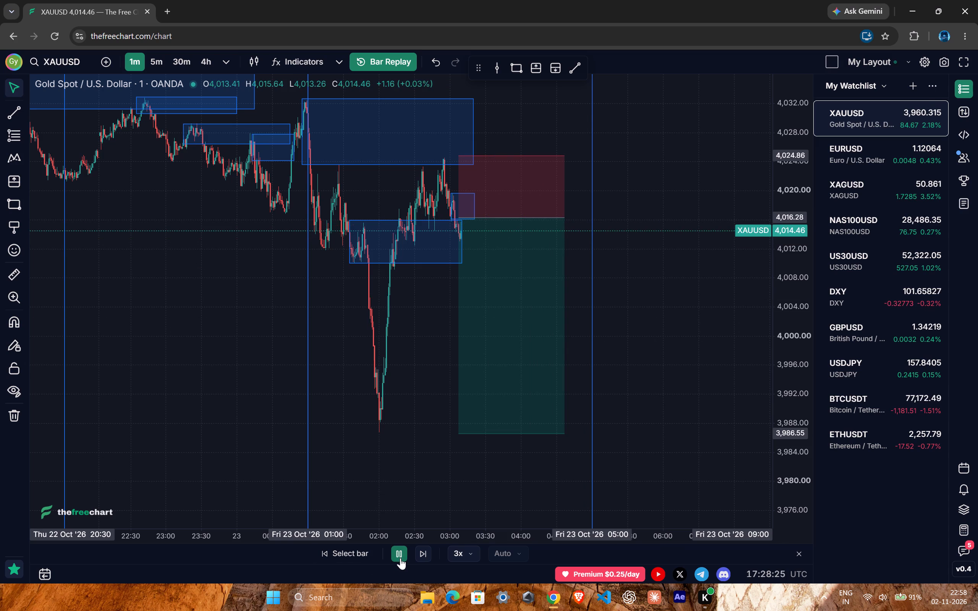
{"action": "left_click", "coordinate": [474, 554]}
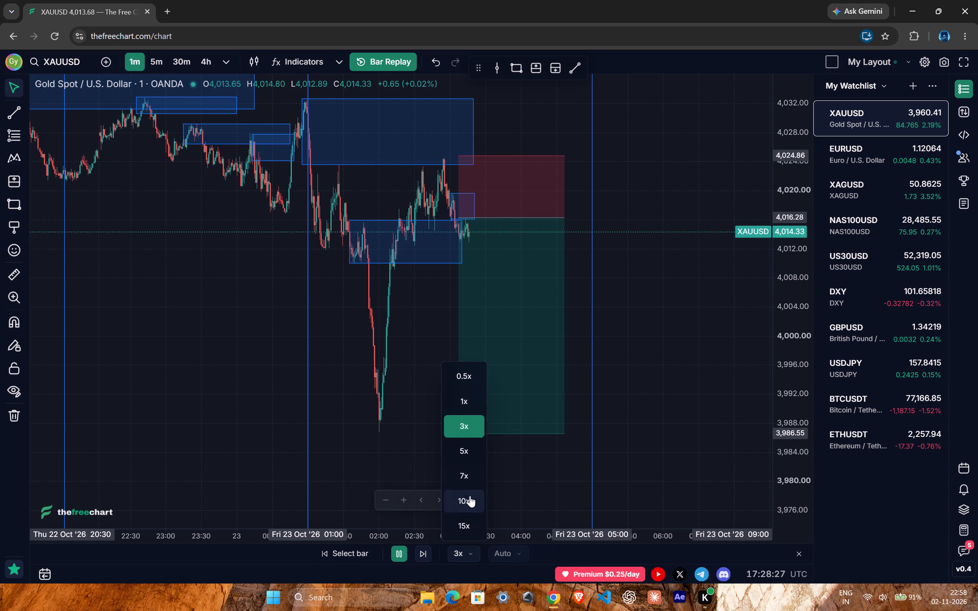
{"action": "left_click", "coordinate": [466, 503]}
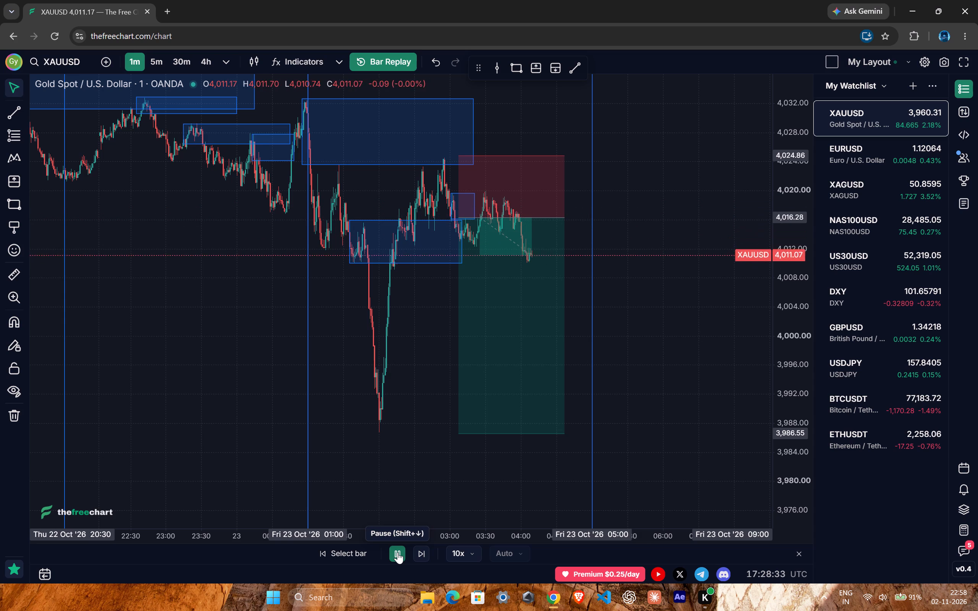
{"action": "left_click", "coordinate": [398, 552]}
Examine the price action inside the short position since its entry and against the surrounding zones.
{"action": "left_click_drag", "start_coordinate": [704, 328], "coordinate": [703, 374]}
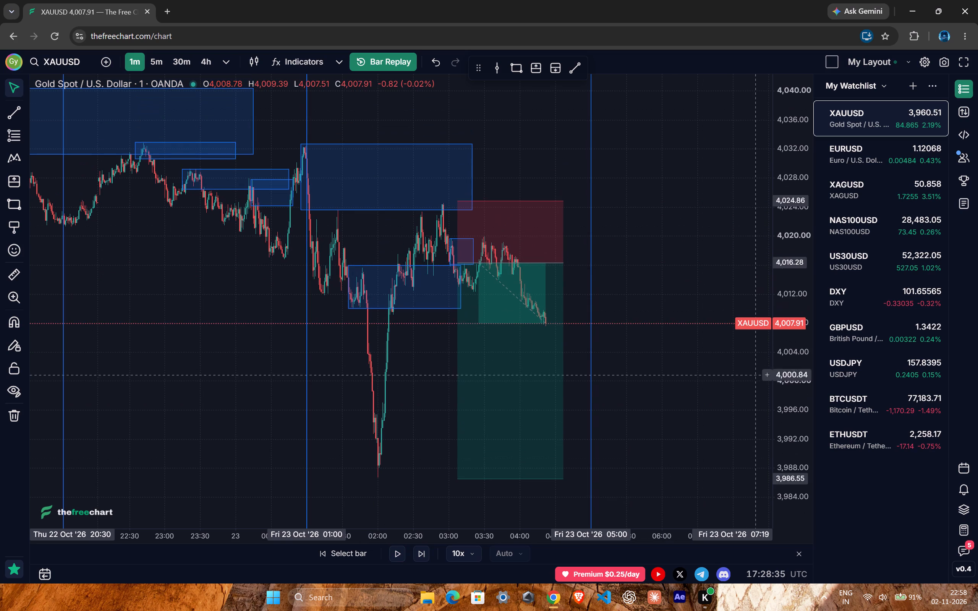
{"action": "left_click_drag", "start_coordinate": [781, 398], "coordinate": [776, 223]}
{"action": "left_click_drag", "start_coordinate": [678, 319], "coordinate": [688, 407]}
{"action": "scroll", "coordinate": [526, 388], "scroll_direction": "up", "scroll_amount": 12, "text": "ctrl"}
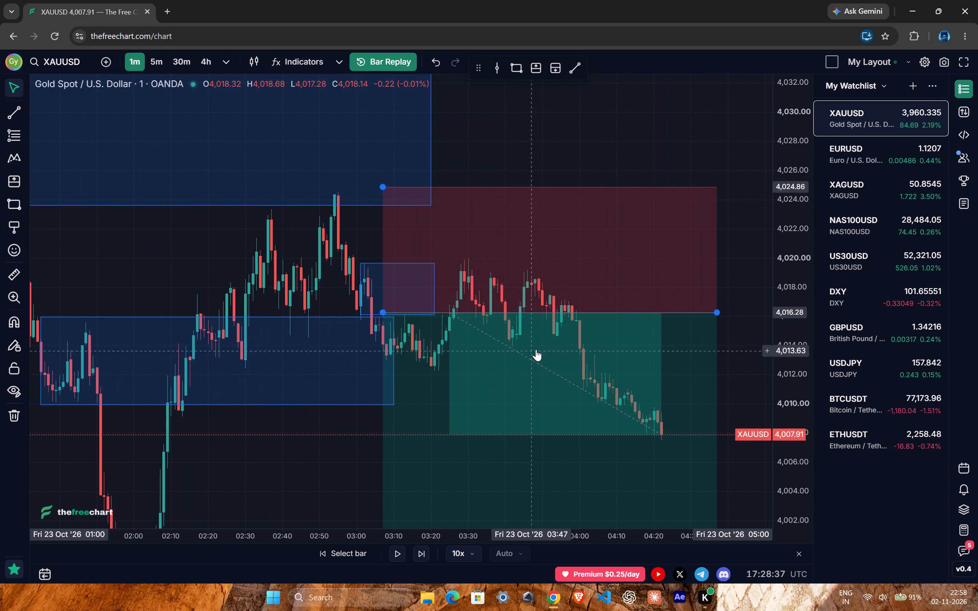
{"action": "scroll", "coordinate": [424, 362], "scroll_direction": "up", "scroll_amount": 2, "text": "ctrl"}
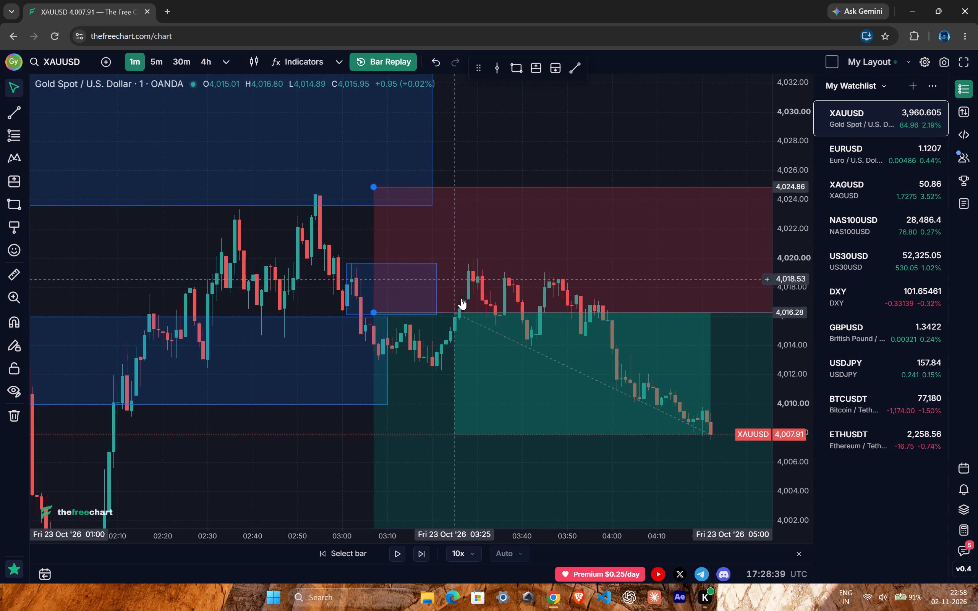
{"action": "scroll", "coordinate": [462, 300], "scroll_direction": "down", "scroll_amount": 8, "text": "ctrl"}
{"action": "left_click_drag", "start_coordinate": [792, 259], "coordinate": [764, 368]}
{"action": "scroll", "coordinate": [633, 378], "scroll_direction": "down", "scroll_amount": 5, "text": "ctrl"}
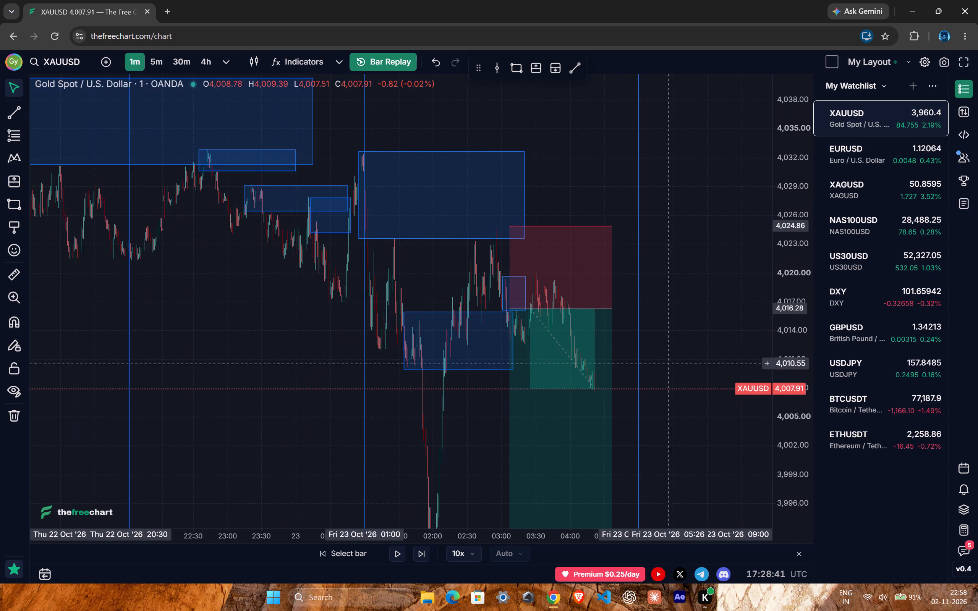
{"action": "left_click_drag", "start_coordinate": [704, 368], "coordinate": [650, 198]}
{"action": "scroll", "coordinate": [592, 299], "scroll_direction": "down", "scroll_amount": 5}
Resume the replay and pause it at about the 23 October 05:18 candle.
{"action": "left_click", "coordinate": [397, 554]}
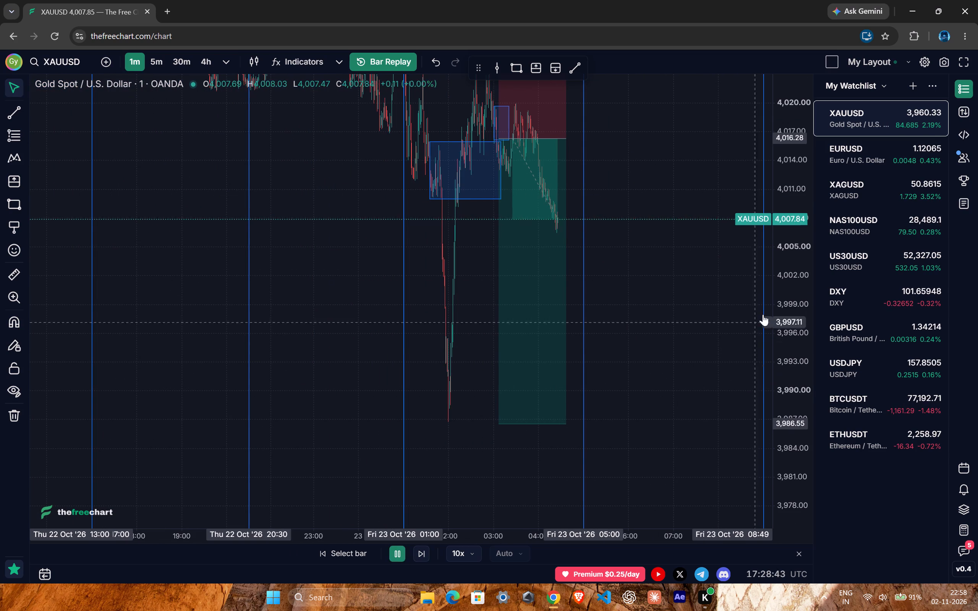
{"action": "left_click_drag", "start_coordinate": [795, 281], "coordinate": [752, 415]}
{"action": "left_click_drag", "start_coordinate": [648, 426], "coordinate": [591, 426]}
{"action": "left_click_drag", "start_coordinate": [608, 385], "coordinate": [577, 433]}
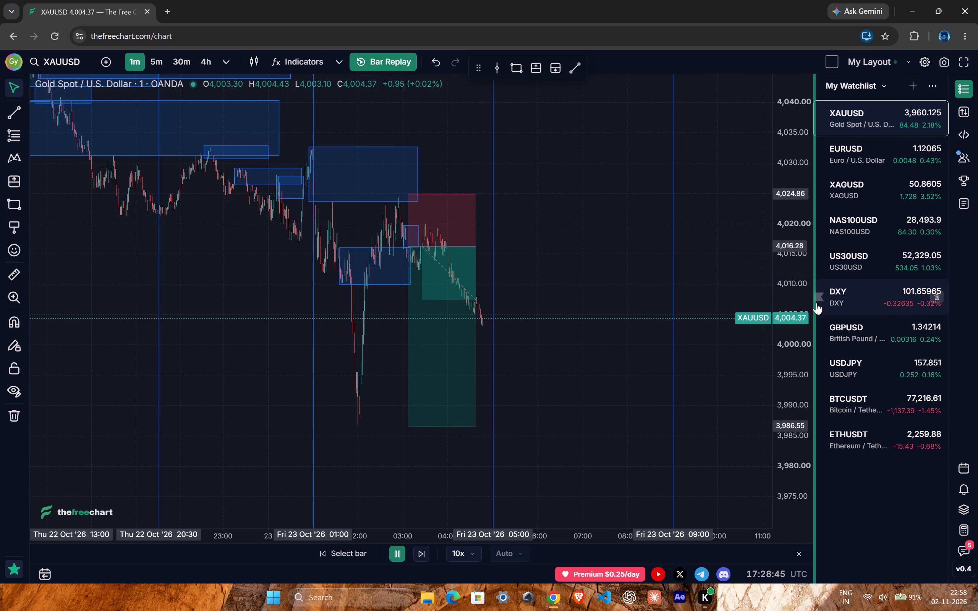
{"action": "left_click_drag", "start_coordinate": [789, 297], "coordinate": [758, 417]}
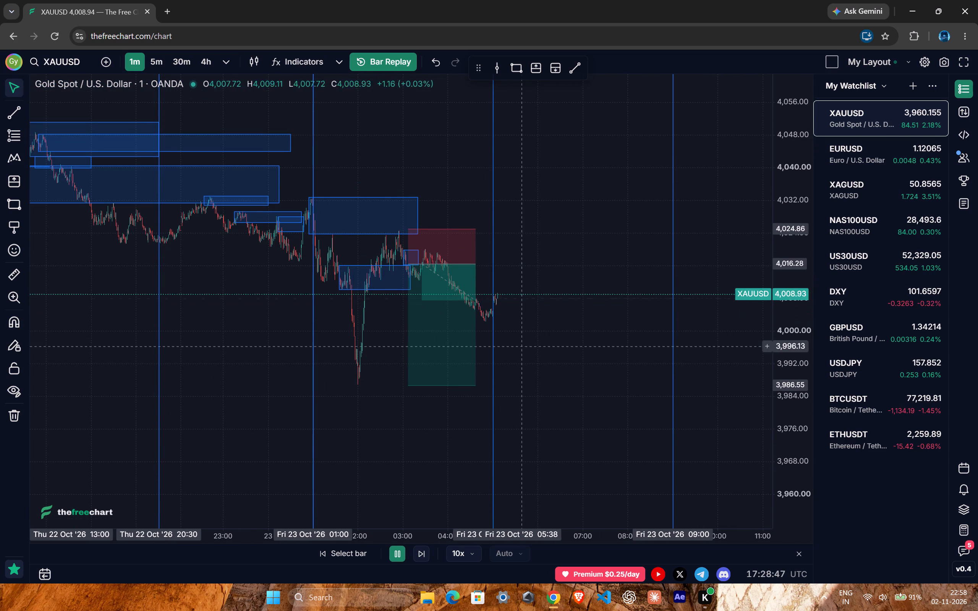
{"action": "left_click", "coordinate": [397, 549]}
{"action": "left_click", "coordinate": [544, 462]}
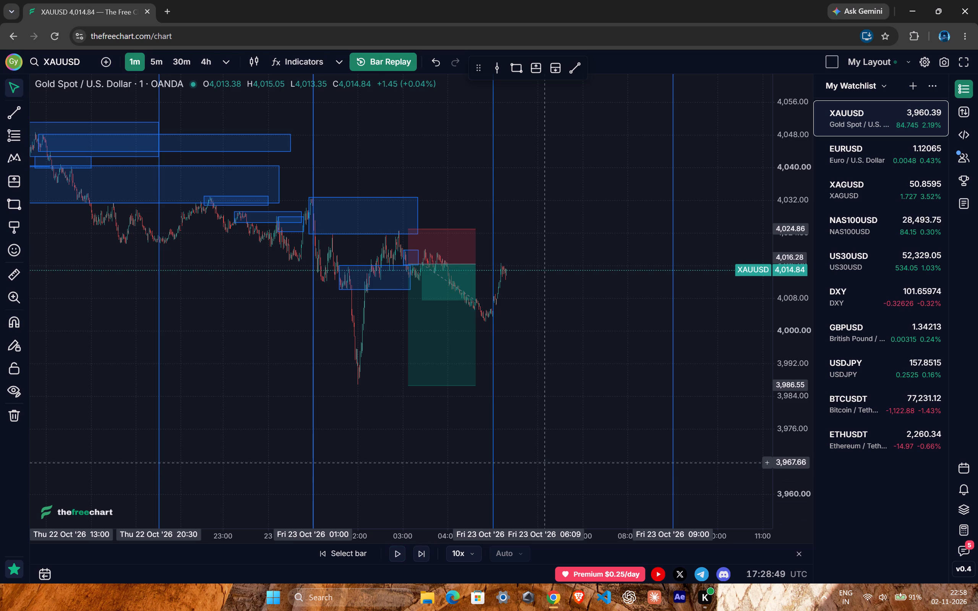
Switch to the 15m timeframe and examine the newest candles against the short position, zones and 05:00 session line.
{"action": "type", "text": "15"}
{"action": "key", "text": "Return"}
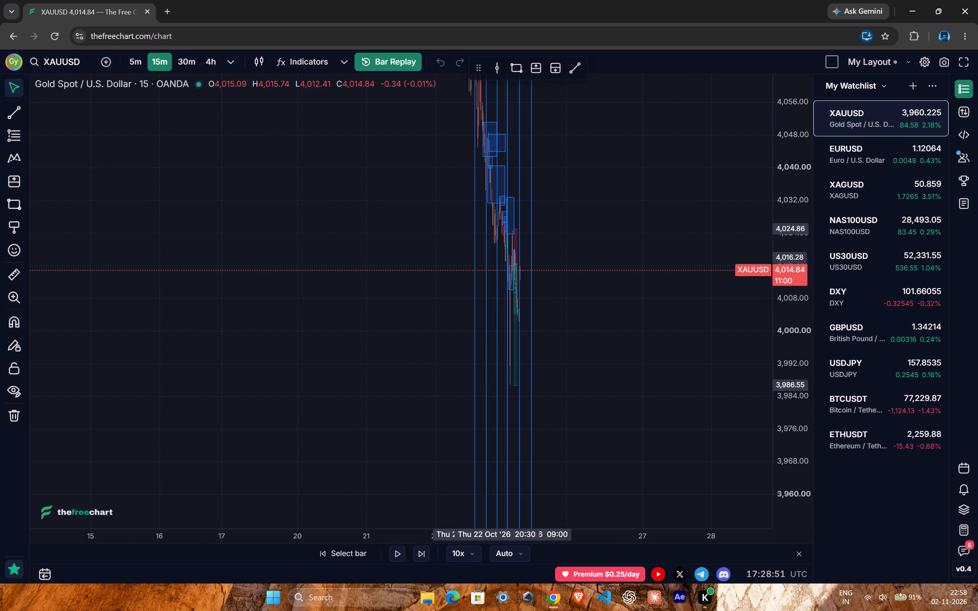
{"action": "scroll", "coordinate": [575, 316], "scroll_direction": "up", "scroll_amount": 20, "text": "ctrl"}
{"action": "scroll", "coordinate": [575, 316], "scroll_direction": "up", "scroll_amount": 3, "text": "ctrl"}
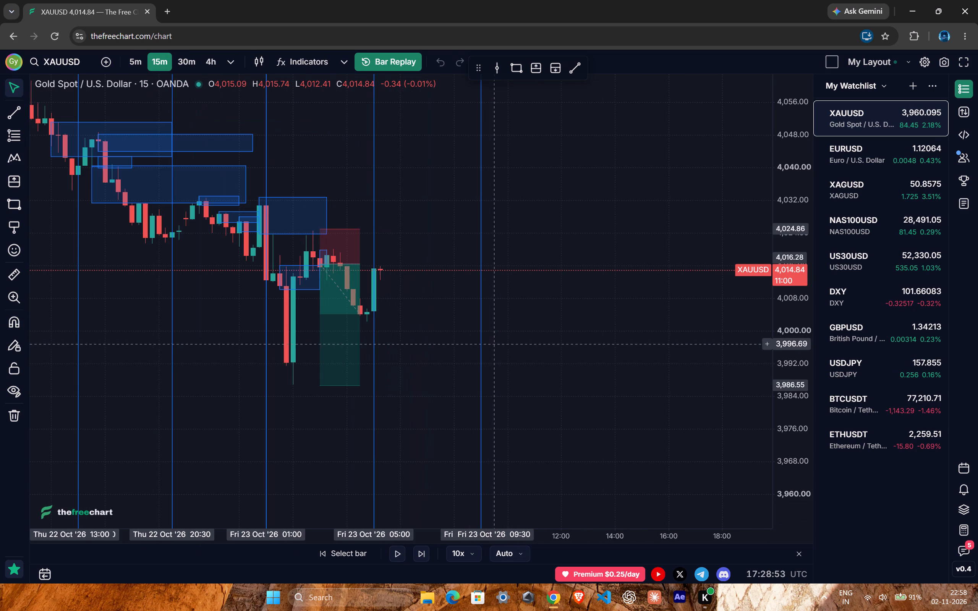
{"action": "left_click_drag", "start_coordinate": [787, 411], "coordinate": [810, 293]}
{"action": "left_click_drag", "start_coordinate": [563, 356], "coordinate": [623, 404]}
{"action": "scroll", "coordinate": [470, 412], "scroll_direction": "up", "scroll_amount": 3, "text": "ctrl"}
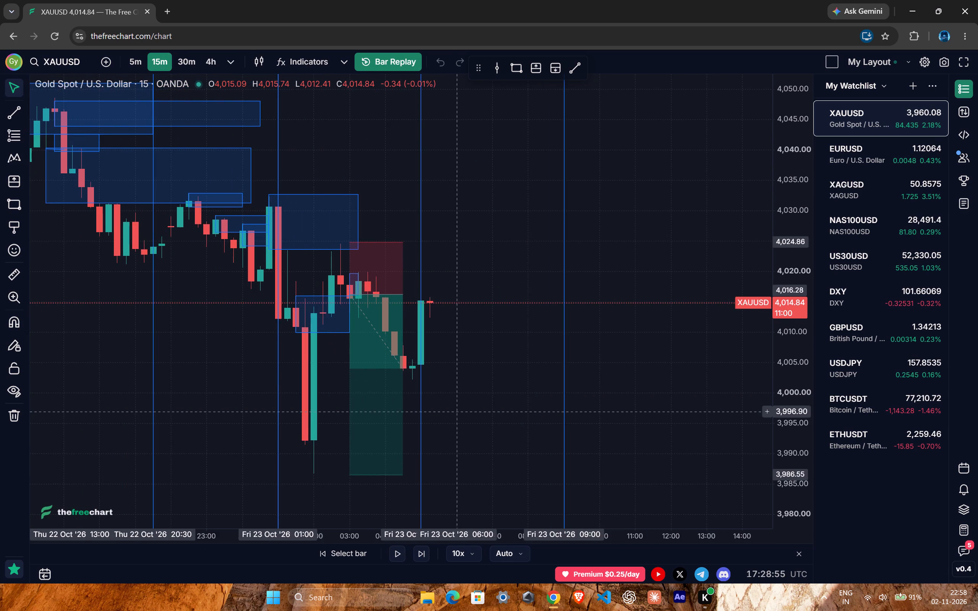
{"action": "left_click_drag", "start_coordinate": [457, 413], "coordinate": [508, 390]}
{"action": "scroll", "coordinate": [460, 392], "scroll_direction": "up", "scroll_amount": 3, "text": "ctrl"}
{"action": "left_click_drag", "start_coordinate": [802, 372], "coordinate": [795, 254]}
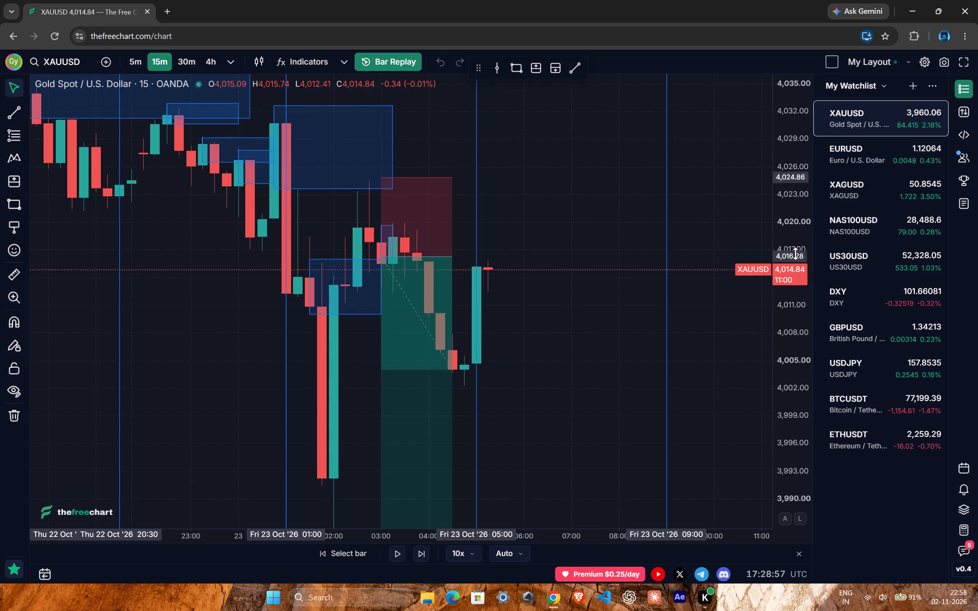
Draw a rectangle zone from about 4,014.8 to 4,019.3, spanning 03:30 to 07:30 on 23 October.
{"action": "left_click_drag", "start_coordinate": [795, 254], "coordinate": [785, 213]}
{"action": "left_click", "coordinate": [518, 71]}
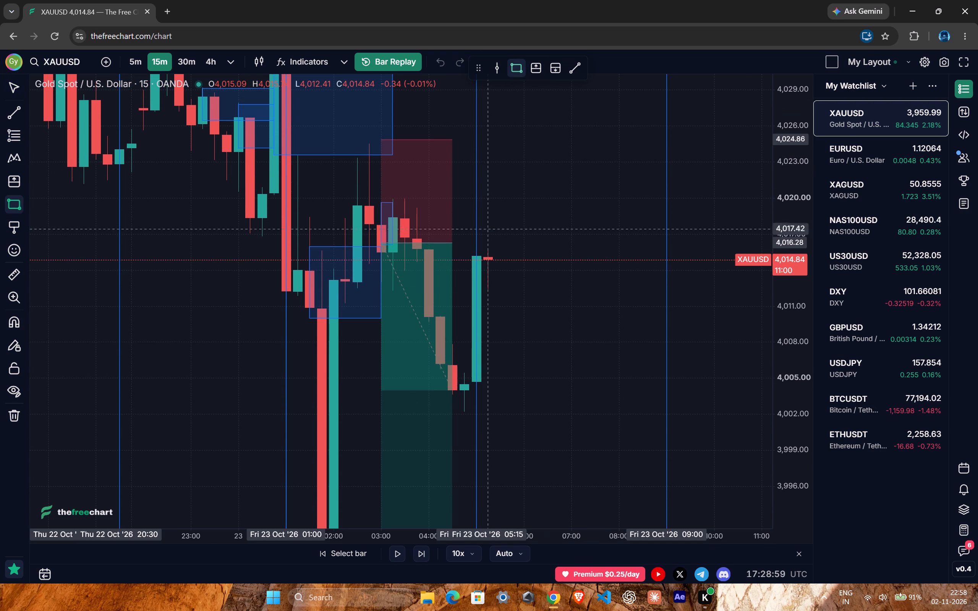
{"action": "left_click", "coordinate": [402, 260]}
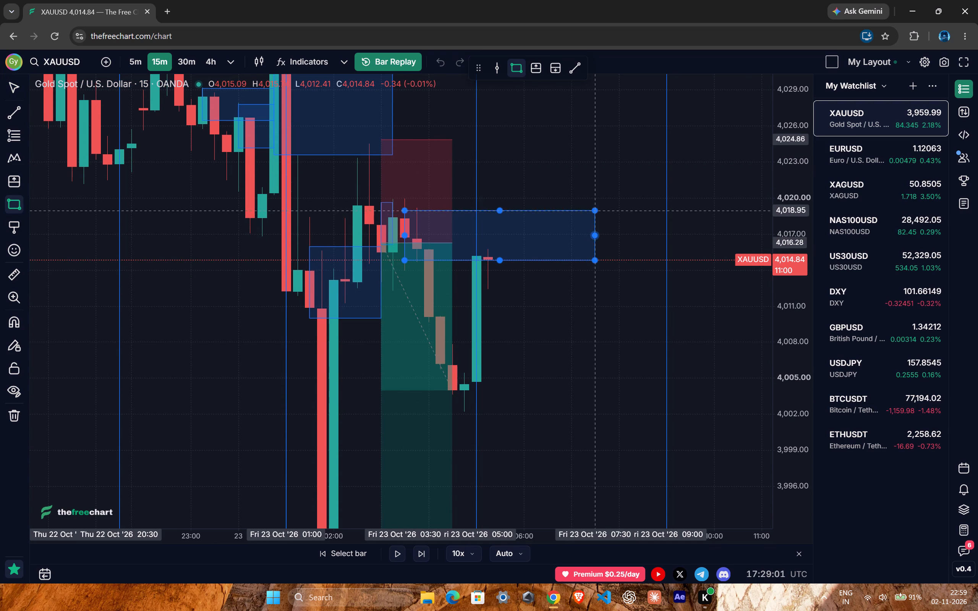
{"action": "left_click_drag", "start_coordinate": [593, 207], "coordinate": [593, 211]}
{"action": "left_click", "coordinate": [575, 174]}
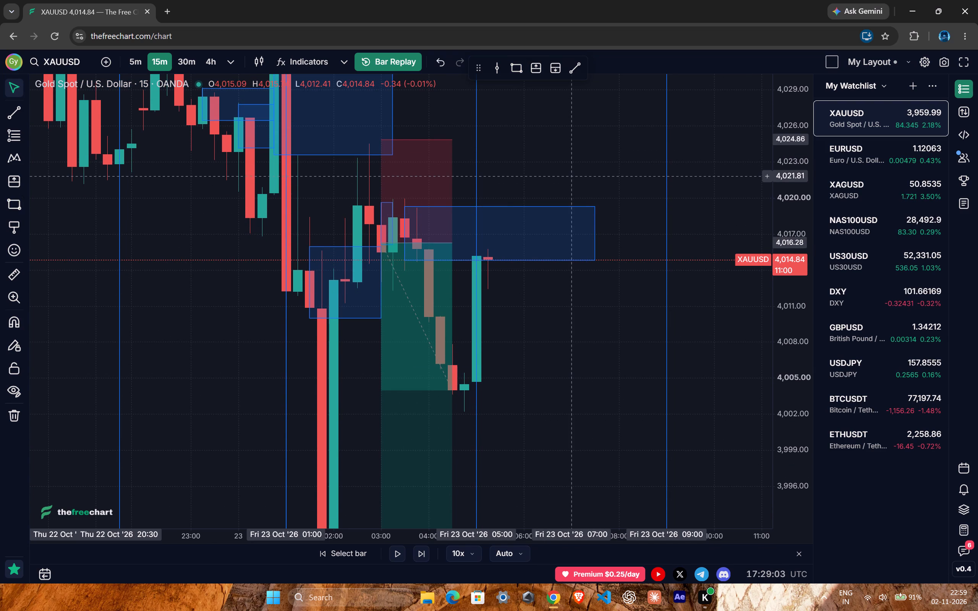
Switch to the 5m timeframe, run the replay and pause it at about the 23 October 05:45 candle.
{"action": "key", "text": "5"}
{"action": "key", "text": "Return"}
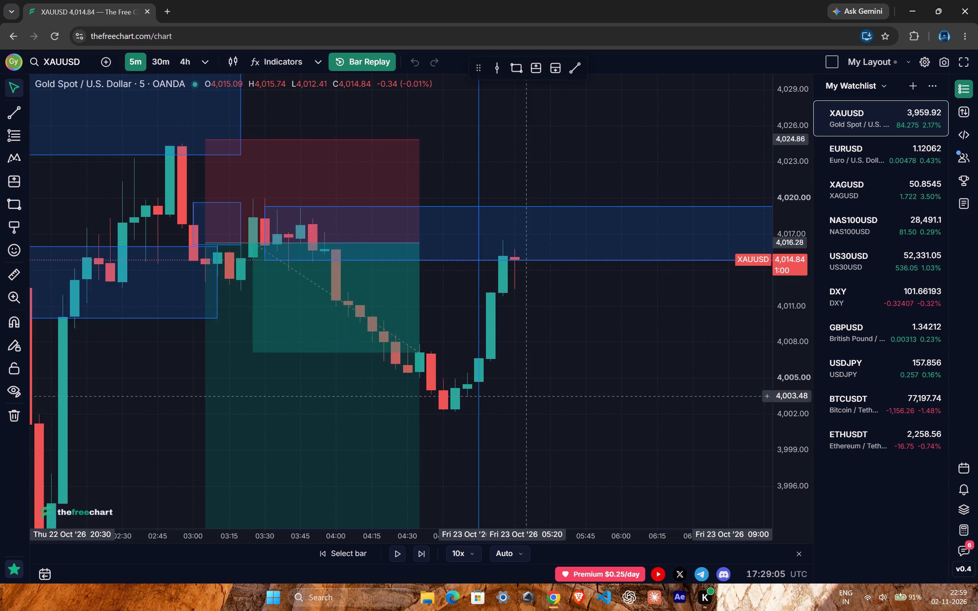
{"action": "scroll", "coordinate": [464, 393], "scroll_direction": "down", "scroll_amount": 4, "text": "ctrl"}
{"action": "left_click", "coordinate": [601, 385]}
{"action": "left_click", "coordinate": [402, 555]}
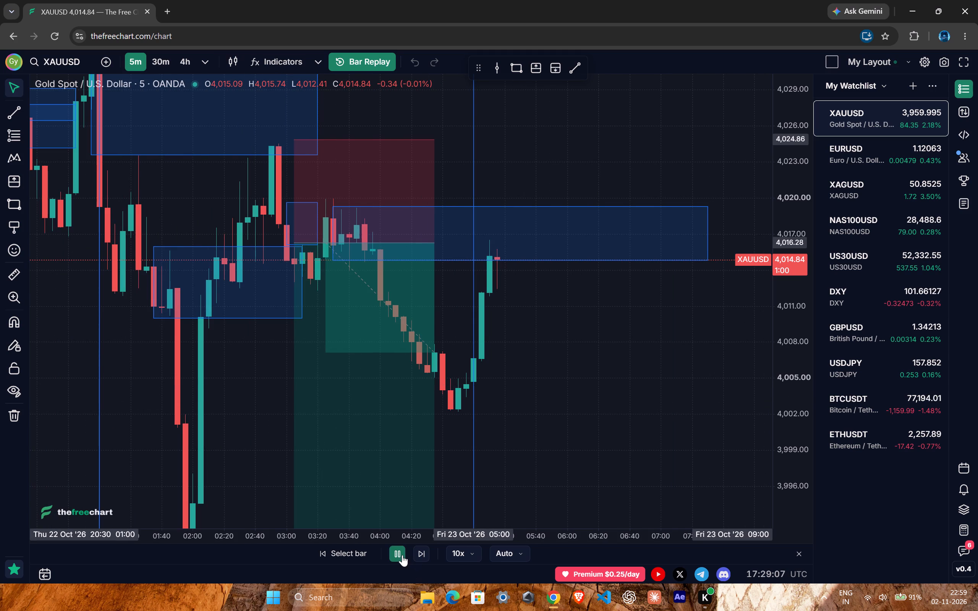
{"action": "left_click", "coordinate": [401, 555]}
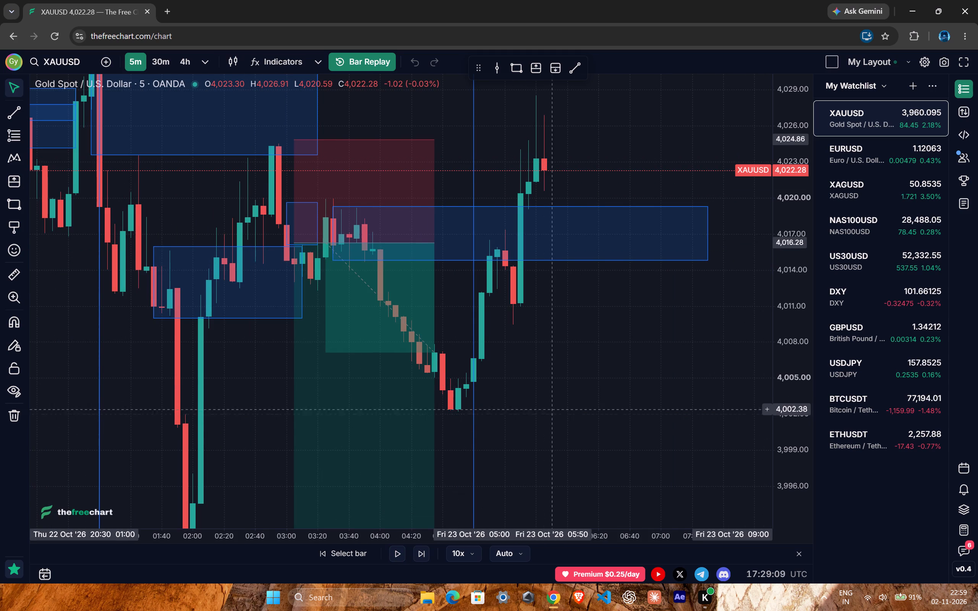
Delete the 03:30 to 07:30 rectangle zone and the short position from the chart.
{"action": "left_click_drag", "start_coordinate": [580, 365], "coordinate": [542, 404]}
{"action": "left_click_drag", "start_coordinate": [795, 289], "coordinate": [746, 422]}
{"action": "scroll", "coordinate": [550, 414], "scroll_direction": "down", "scroll_amount": 6, "text": "ctrl"}
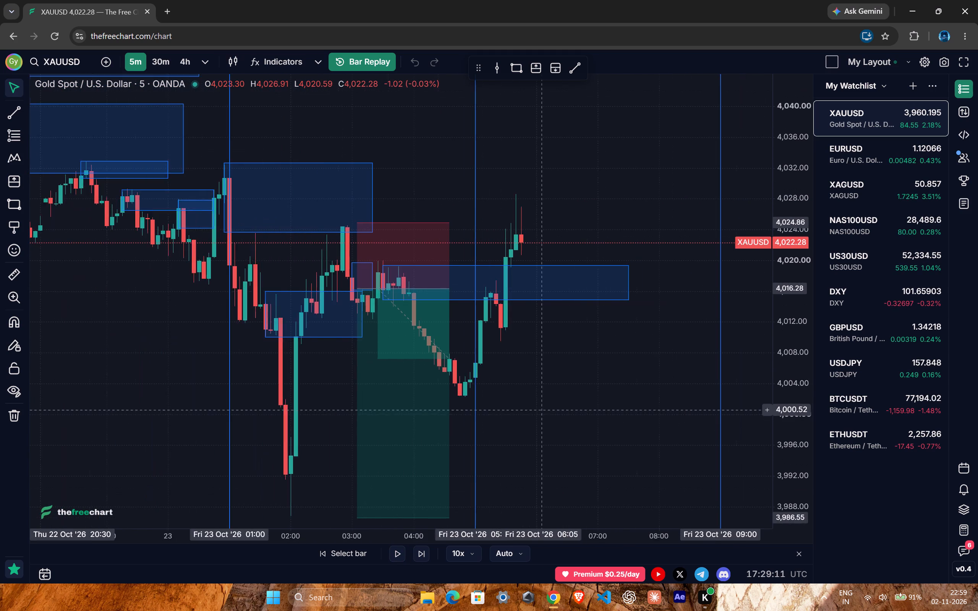
{"action": "scroll", "coordinate": [542, 410], "scroll_direction": "down", "scroll_amount": 2, "text": "ctrl"}
{"action": "left_click", "coordinate": [556, 297]}
{"action": "left_click", "coordinate": [577, 99]}
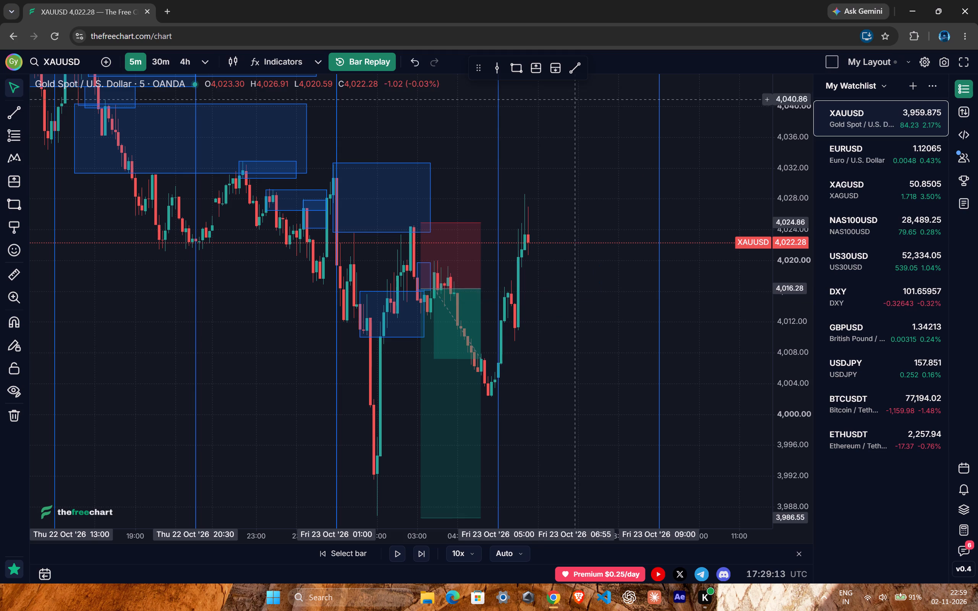
{"action": "left_click", "coordinate": [463, 292]}
{"action": "left_click", "coordinate": [564, 95]}
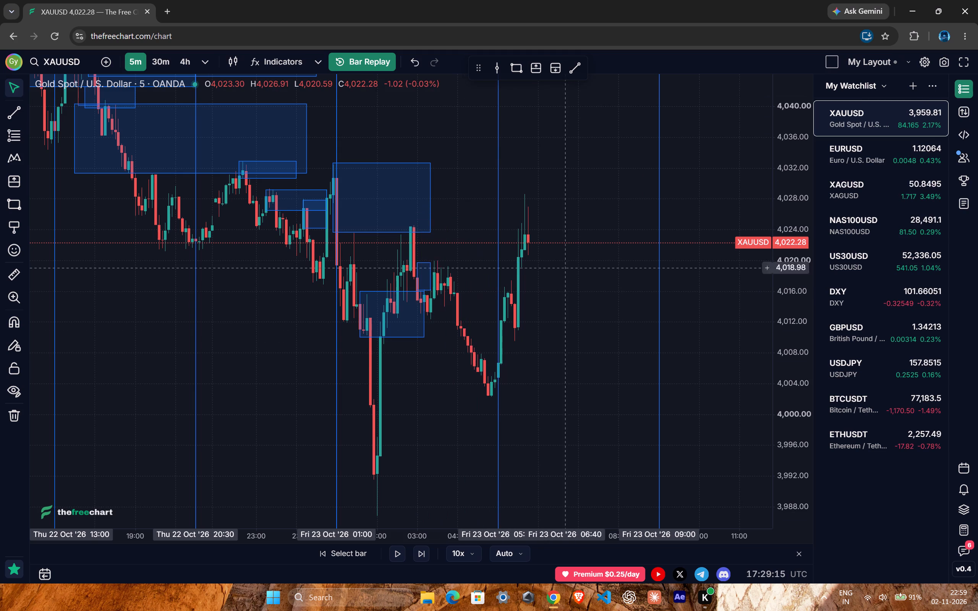
Switch the chart to the 4h timeframe, focused on the 22–23 October candles.
{"action": "left_click_drag", "start_coordinate": [526, 352], "coordinate": [505, 300]}
{"action": "scroll", "coordinate": [469, 293], "scroll_direction": "down", "scroll_amount": 5, "text": "ctrl"}
{"action": "left_click_drag", "start_coordinate": [810, 213], "coordinate": [781, 340]}
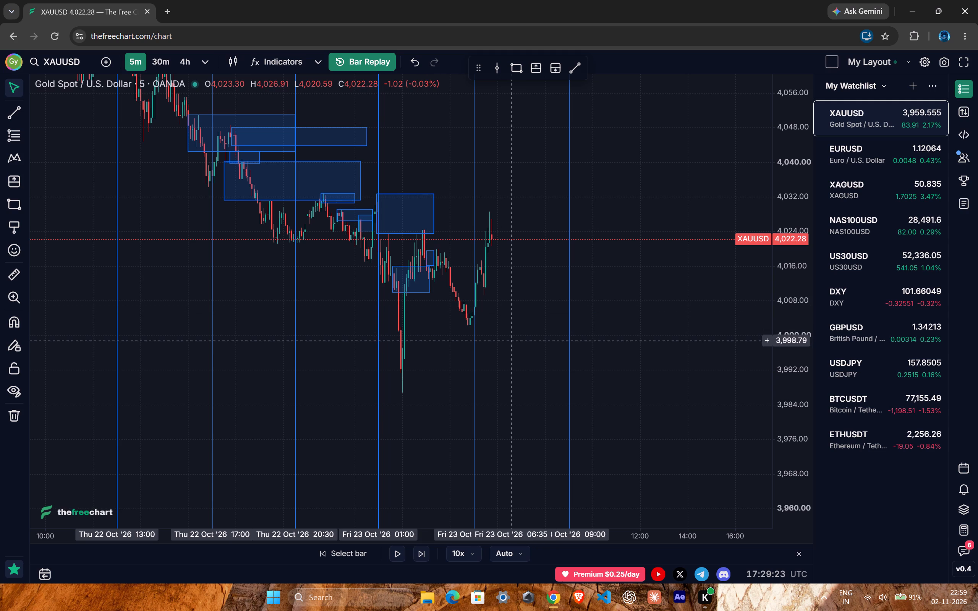
{"action": "type", "text": "4h"}
{"action": "key", "text": "Return"}
{"action": "scroll", "coordinate": [539, 377], "scroll_direction": "up", "scroll_amount": 4, "text": "ctrl"}
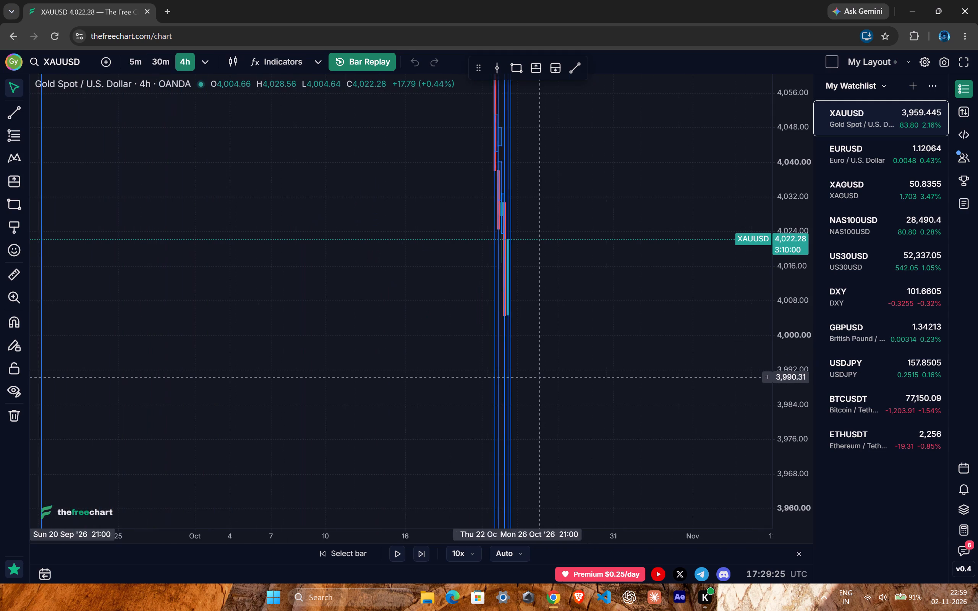
{"action": "scroll", "coordinate": [538, 377], "scroll_direction": "up", "scroll_amount": 20, "text": "ctrl"}
{"action": "scroll", "coordinate": [538, 377], "scroll_direction": "up", "scroll_amount": 3, "text": "ctrl"}
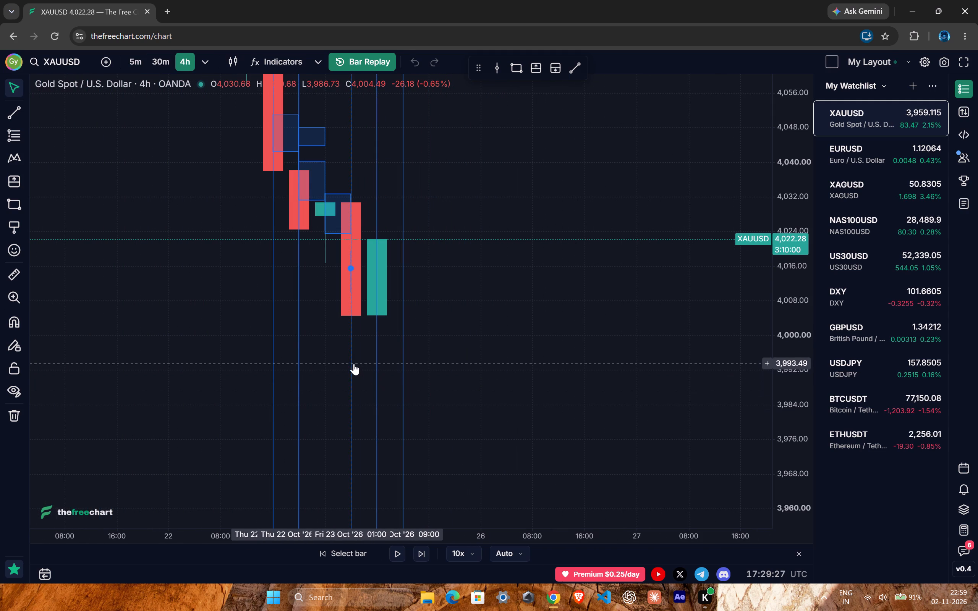
Rearrange the session lines onto the 22 October 21:00 and 23 October 01:00, 05:00 and 09:00 candles.
{"action": "left_click_drag", "start_coordinate": [351, 364], "coordinate": [500, 333]}
{"action": "left_click_drag", "start_coordinate": [350, 367], "coordinate": [417, 355]}
{"action": "left_click_drag", "start_coordinate": [376, 361], "coordinate": [327, 369]}
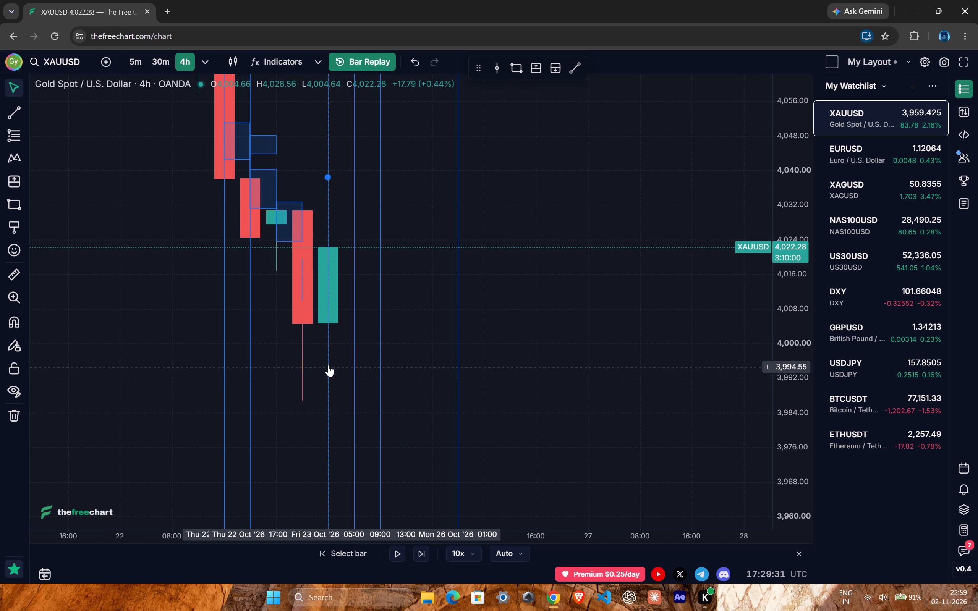
{"action": "left_click_drag", "start_coordinate": [328, 349], "coordinate": [230, 347]}
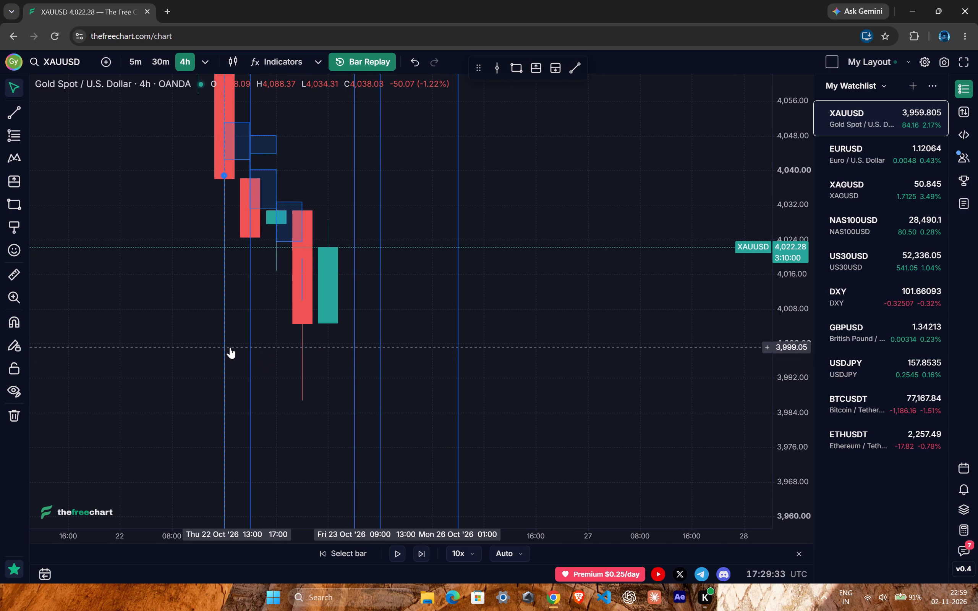
{"action": "left_click_drag", "start_coordinate": [230, 347], "coordinate": [302, 342]}
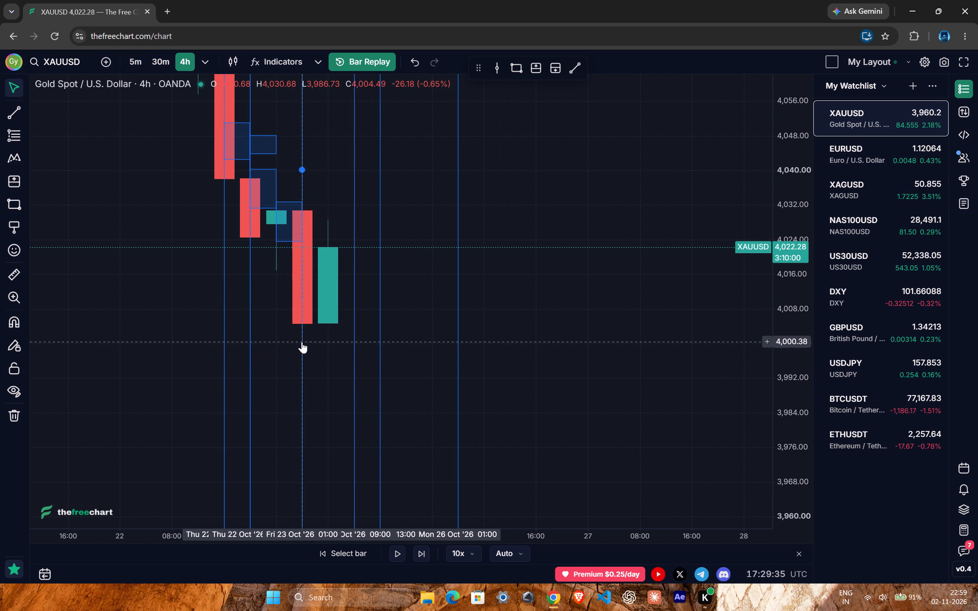
{"action": "left_click_drag", "start_coordinate": [302, 342], "coordinate": [295, 338]}
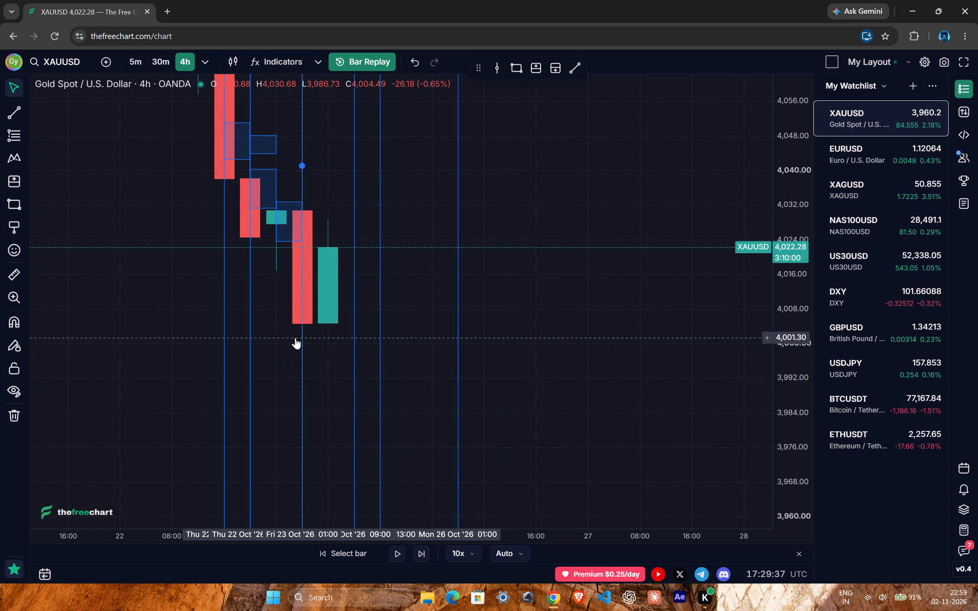
{"action": "left_click_drag", "start_coordinate": [295, 338], "coordinate": [279, 339]}
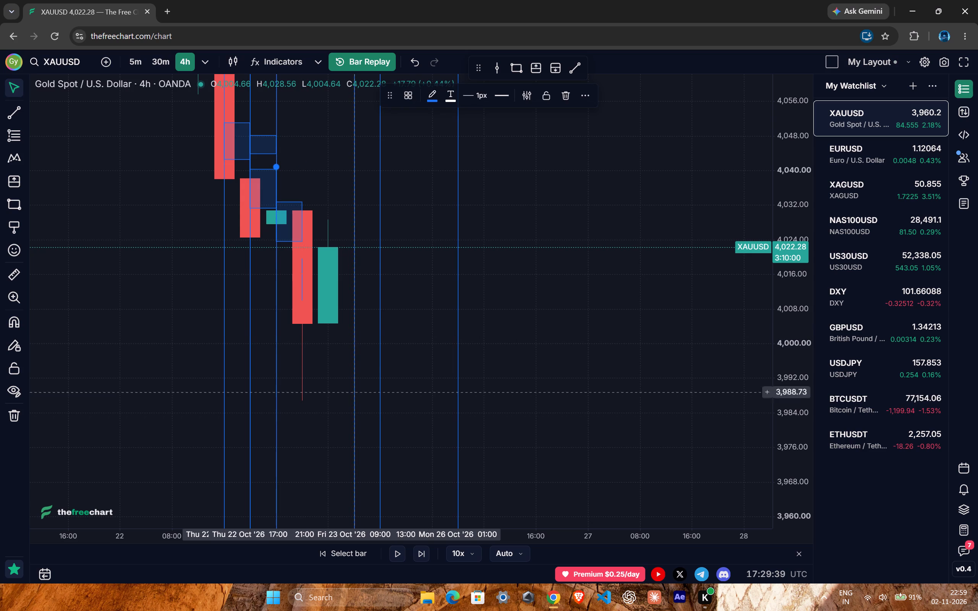
{"action": "left_click_drag", "start_coordinate": [358, 390], "coordinate": [309, 390]}
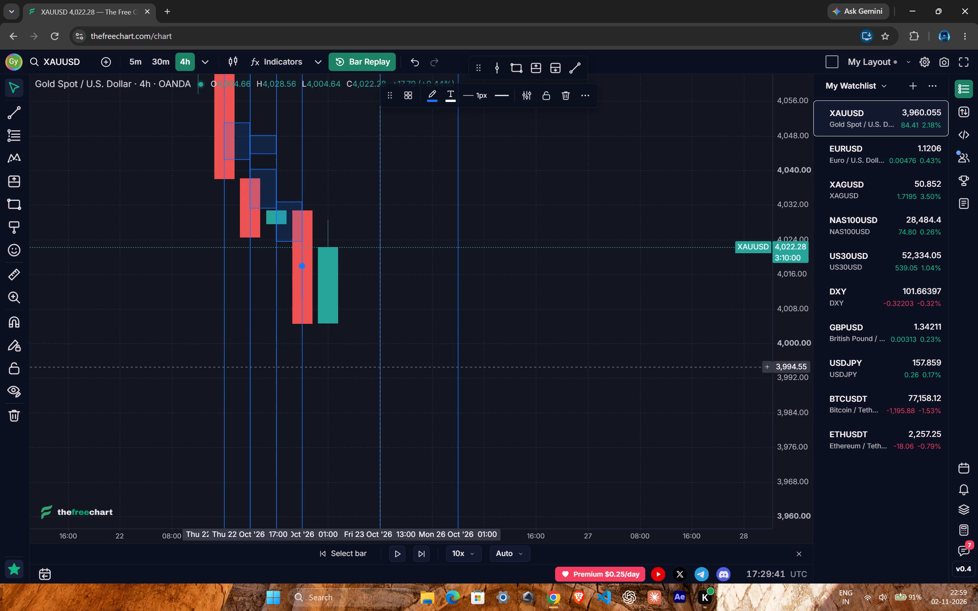
{"action": "left_click_drag", "start_coordinate": [381, 367], "coordinate": [336, 369]}
{"action": "left_click_drag", "start_coordinate": [461, 353], "coordinate": [367, 362]}
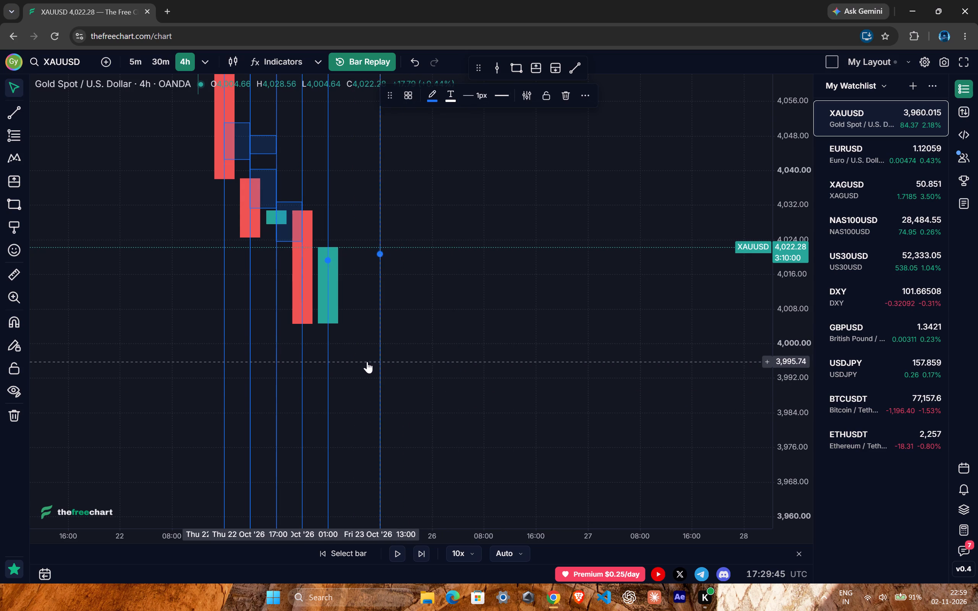
{"action": "left_click_drag", "start_coordinate": [367, 362], "coordinate": [366, 362]}
Delete the three session lines at 22 October 13:00, 17:00 and 21:00 together.
{"action": "left_click_drag", "start_coordinate": [162, 343], "coordinate": [280, 265], "text": "ctrl"}
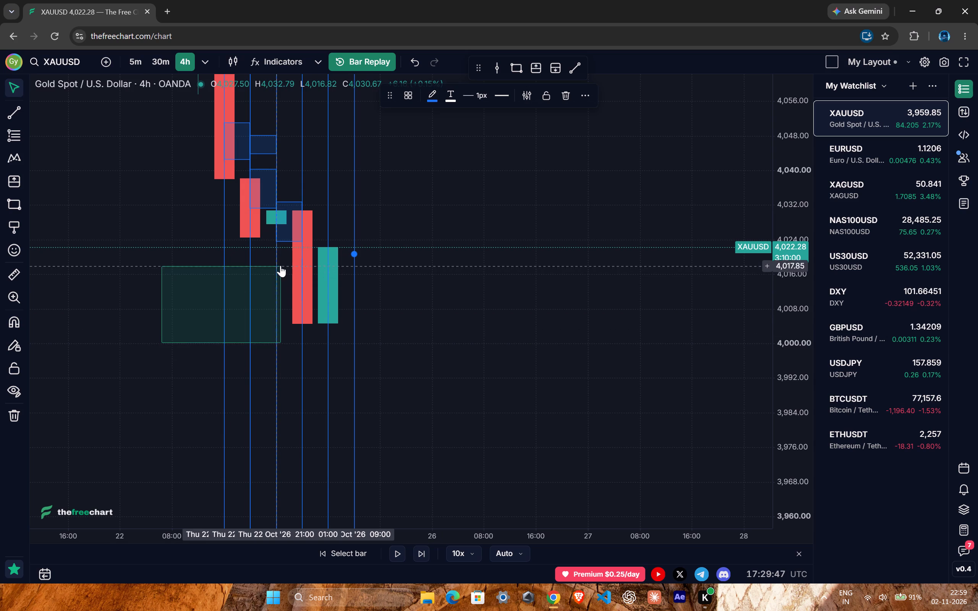
{"action": "left_click_drag", "start_coordinate": [280, 265], "coordinate": [280, 265], "text": "ctrl"}
{"action": "key", "text": "BackSpace"}
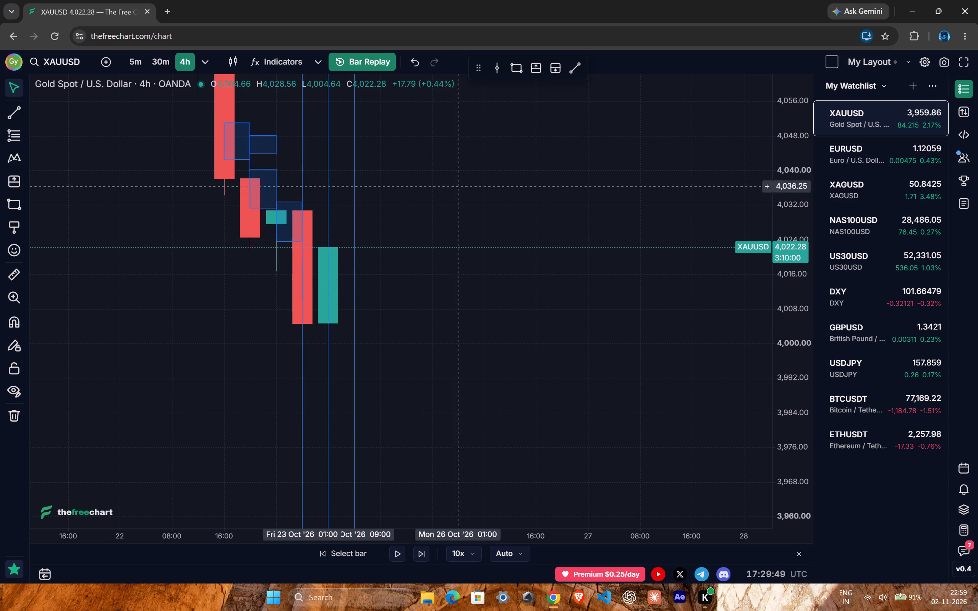
Add vertical session lines at 23 October 13:00, 23 October 17:00 and 25 October 21:00.
{"action": "left_click", "coordinate": [494, 68]}
{"action": "left_click", "coordinate": [377, 338]}
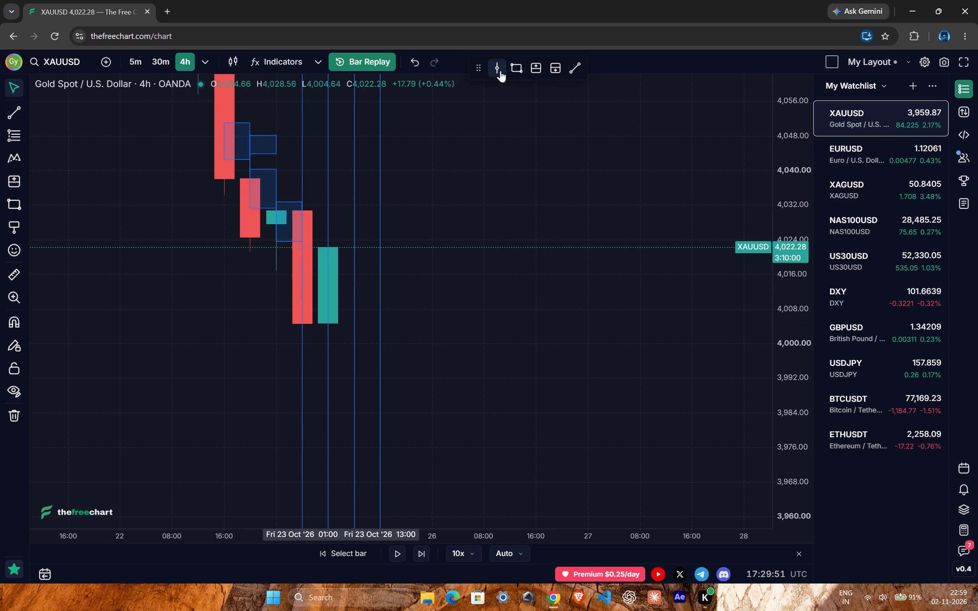
{"action": "left_click", "coordinate": [501, 71]}
{"action": "left_click", "coordinate": [393, 295]}
{"action": "left_click", "coordinate": [493, 68]}
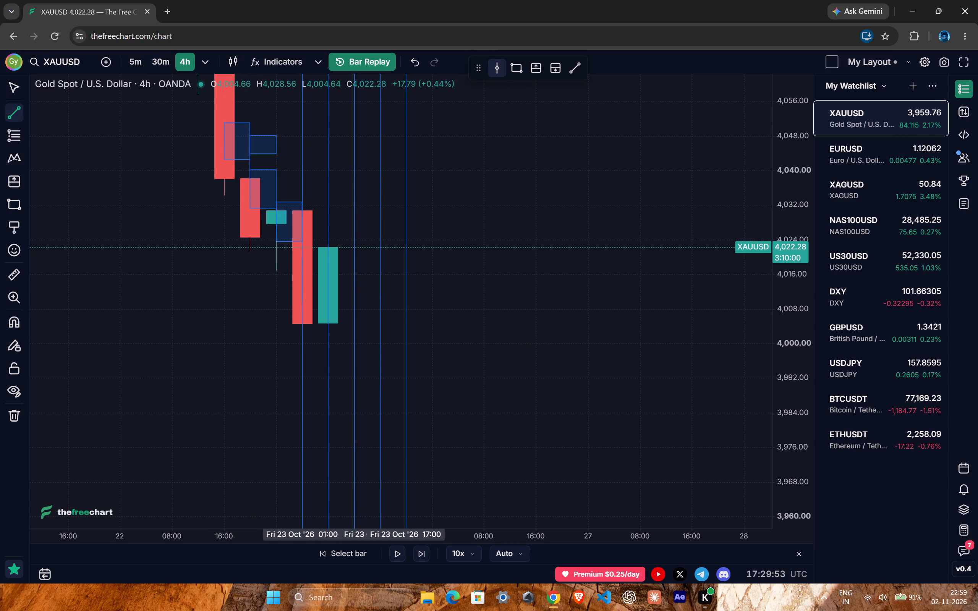
{"action": "left_click", "coordinate": [422, 312]}
{"action": "left_click", "coordinate": [508, 319]}
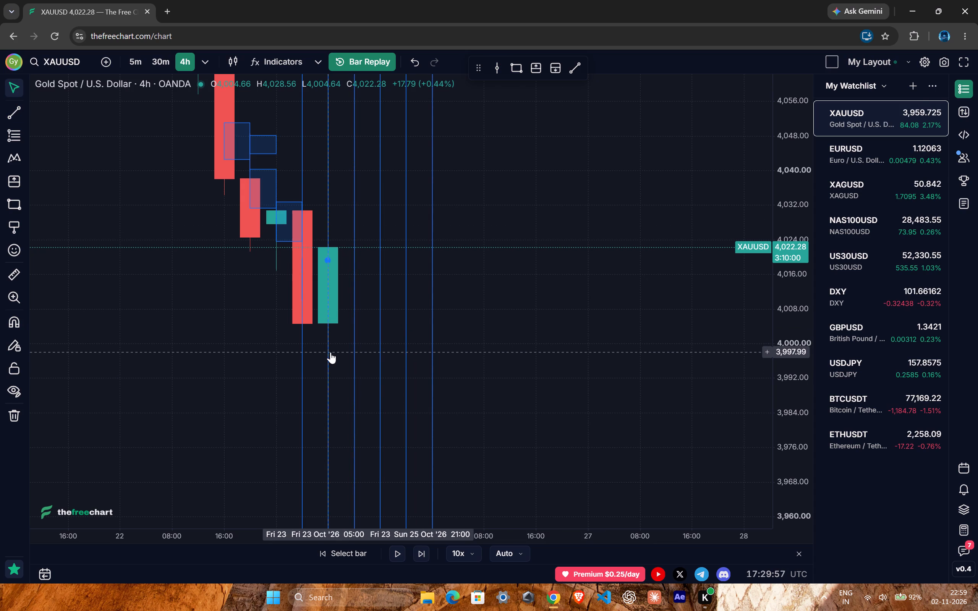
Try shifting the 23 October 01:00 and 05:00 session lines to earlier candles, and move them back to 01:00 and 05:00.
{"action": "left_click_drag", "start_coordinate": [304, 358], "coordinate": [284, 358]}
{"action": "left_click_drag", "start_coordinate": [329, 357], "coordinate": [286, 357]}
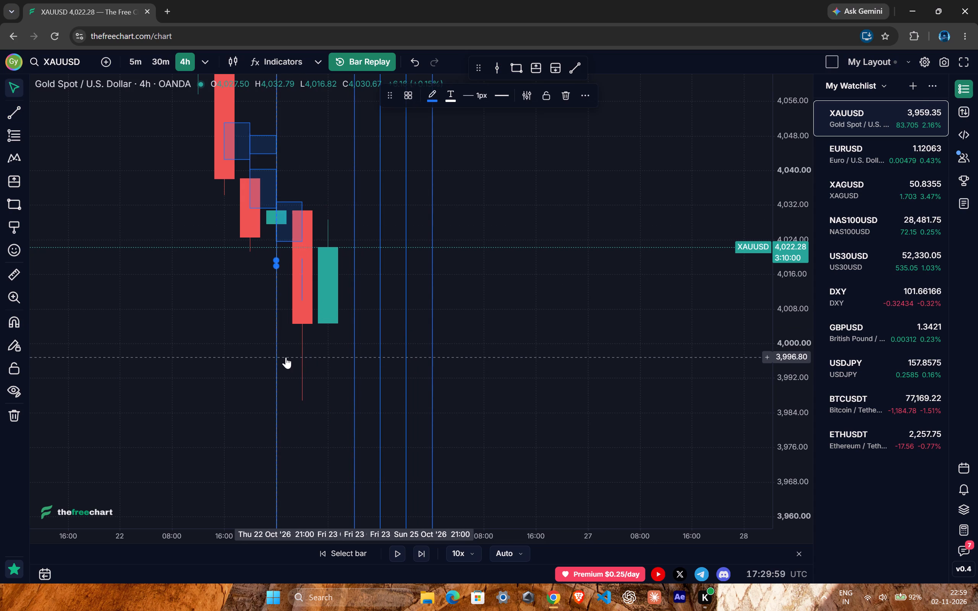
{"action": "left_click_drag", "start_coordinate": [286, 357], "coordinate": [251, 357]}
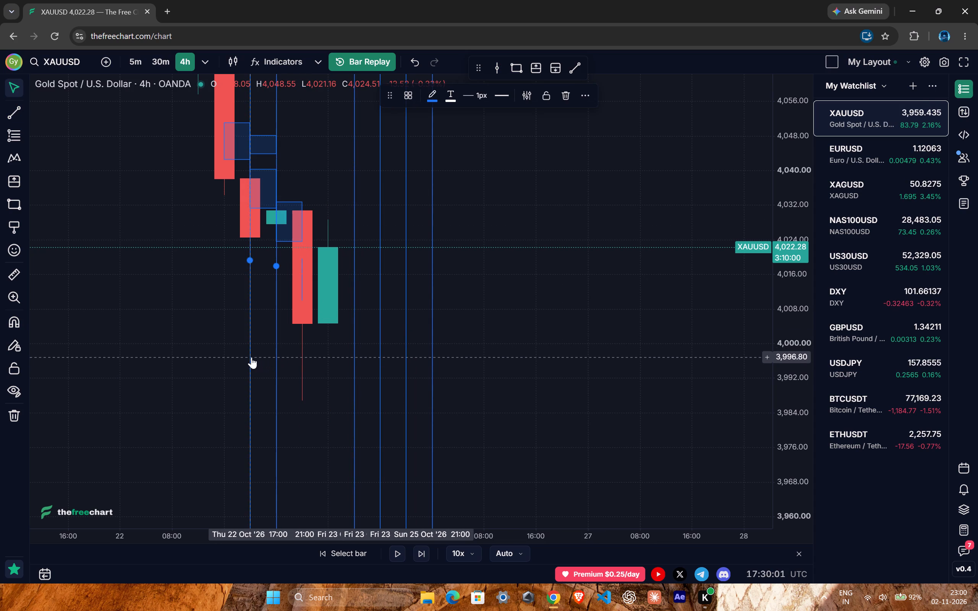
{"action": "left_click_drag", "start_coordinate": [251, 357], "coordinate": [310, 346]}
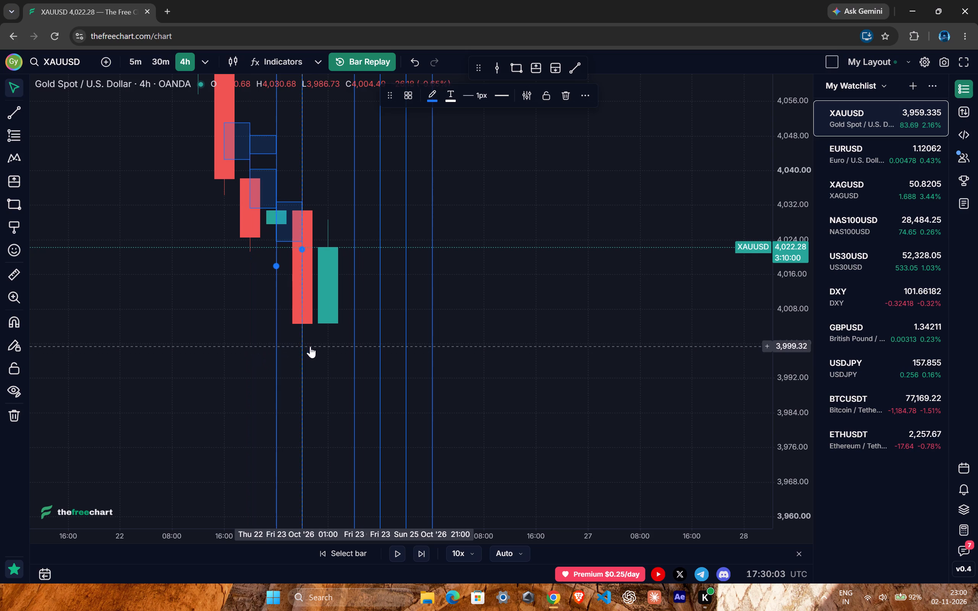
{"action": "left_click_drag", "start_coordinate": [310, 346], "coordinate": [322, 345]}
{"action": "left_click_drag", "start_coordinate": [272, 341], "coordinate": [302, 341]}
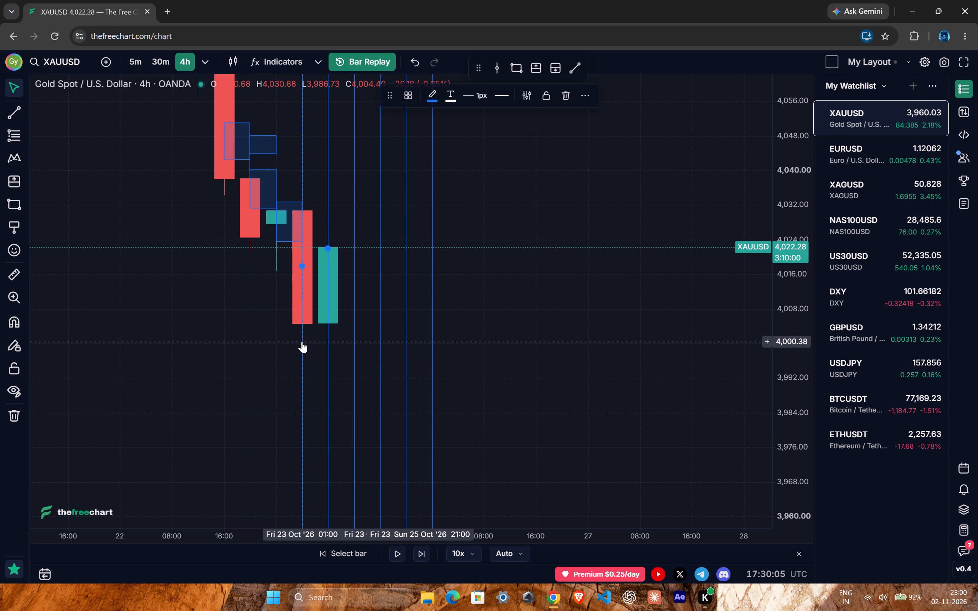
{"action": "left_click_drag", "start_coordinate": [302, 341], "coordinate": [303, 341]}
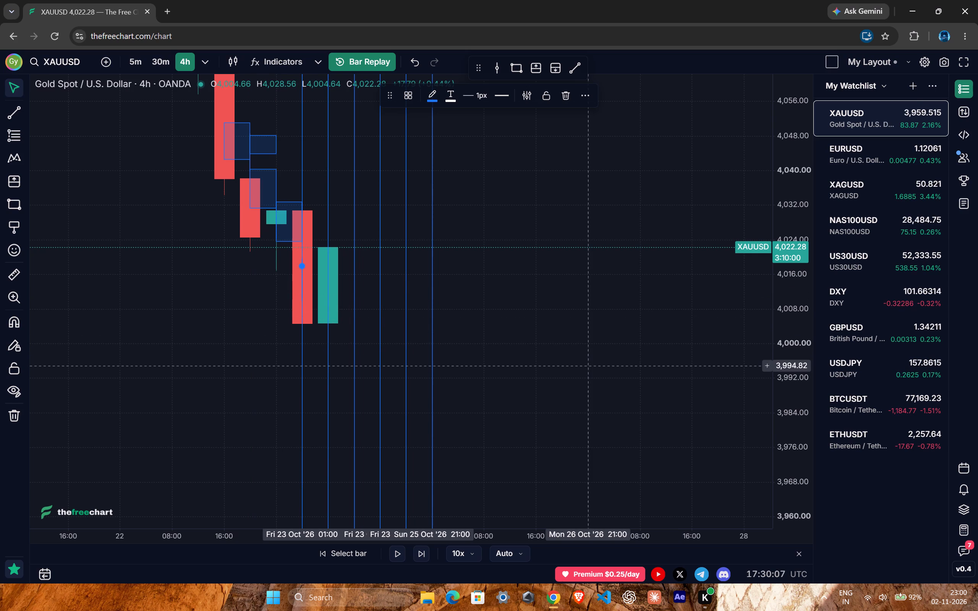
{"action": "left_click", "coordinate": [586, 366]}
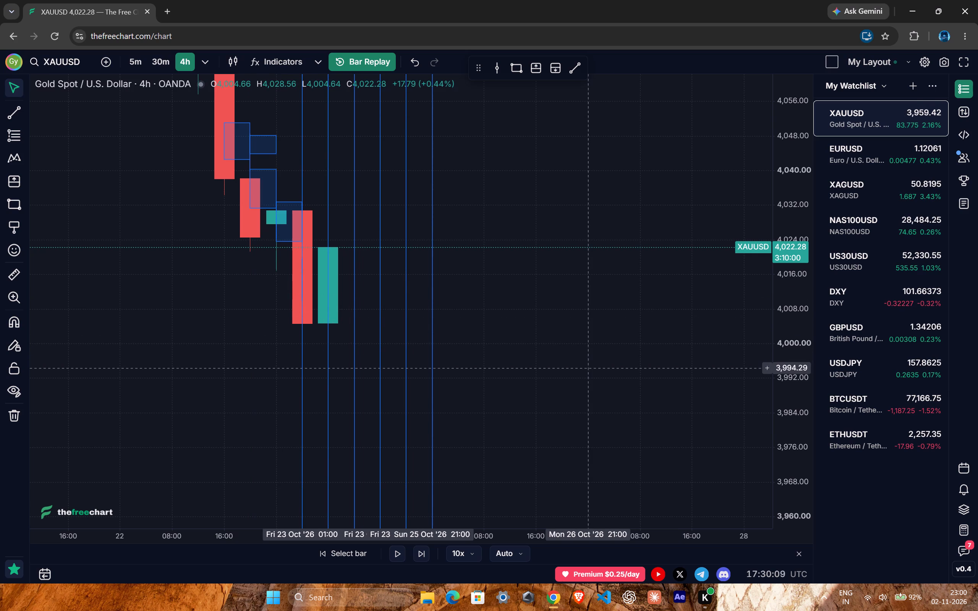
Switch to the 15m timeframe and examine the newest candles against the marked zones and session lines.
{"action": "type", "text": "15"}
{"action": "key", "text": "Return"}
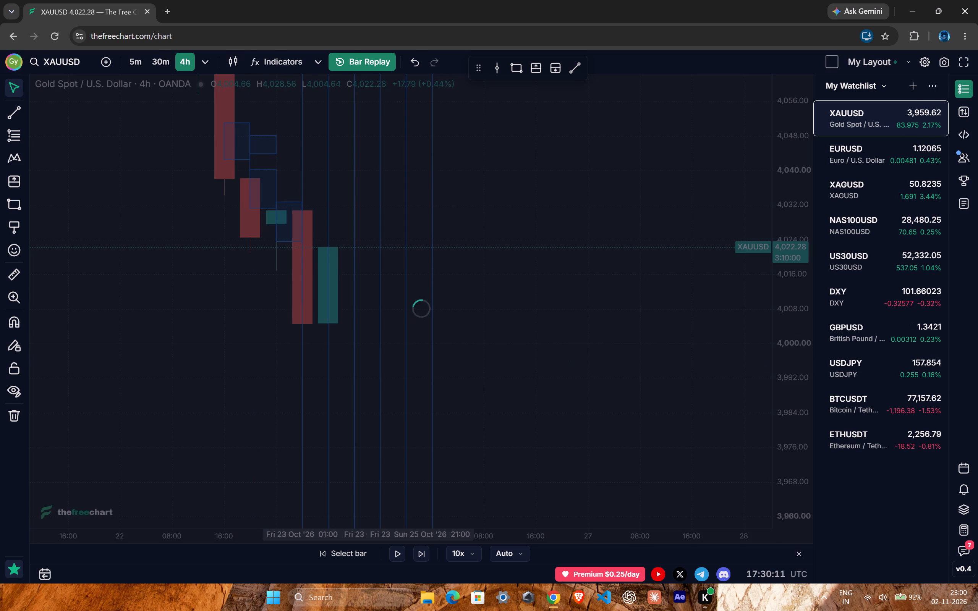
{"action": "scroll", "coordinate": [457, 400], "scroll_direction": "down", "scroll_amount": 19, "text": "ctrl"}
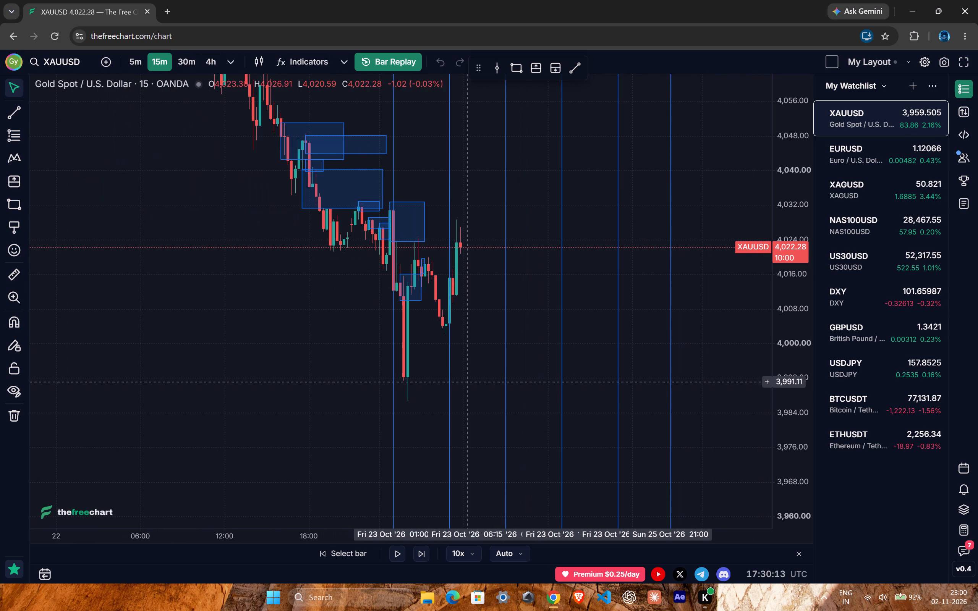
{"action": "scroll", "coordinate": [434, 387], "scroll_direction": "up", "scroll_amount": 3, "text": "ctrl"}
{"action": "left_click_drag", "start_coordinate": [483, 342], "coordinate": [473, 390]}
{"action": "scroll", "coordinate": [461, 389], "scroll_direction": "up", "scroll_amount": 6, "text": "ctrl"}
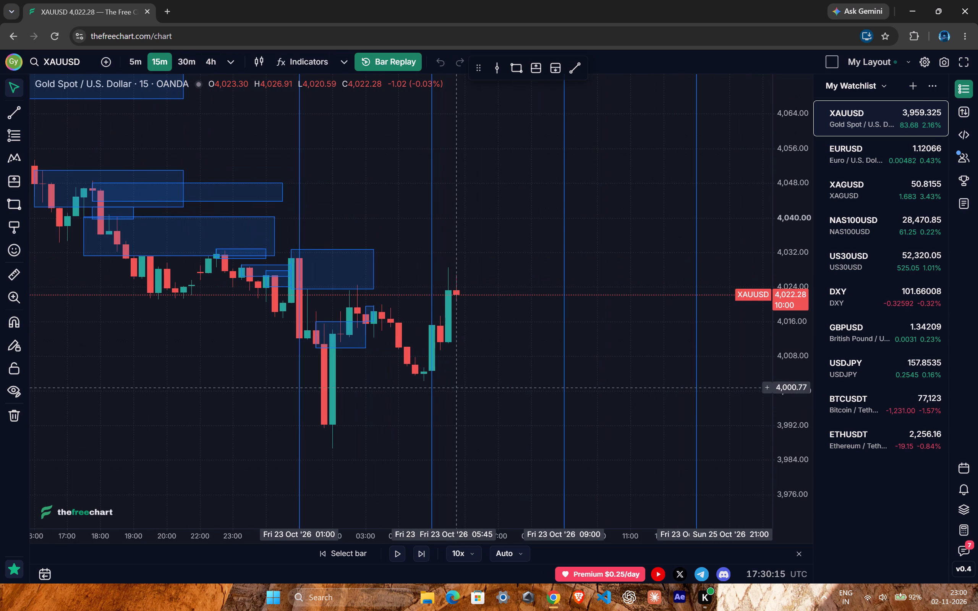
{"action": "left_click_drag", "start_coordinate": [484, 422], "coordinate": [496, 404]}
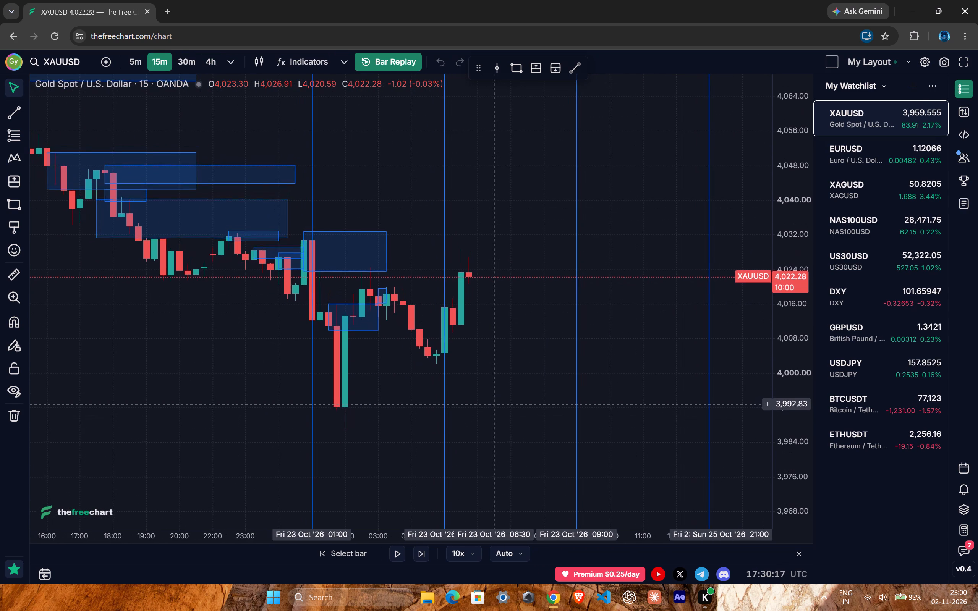
{"action": "left_click_drag", "start_coordinate": [496, 404], "coordinate": [496, 405]}
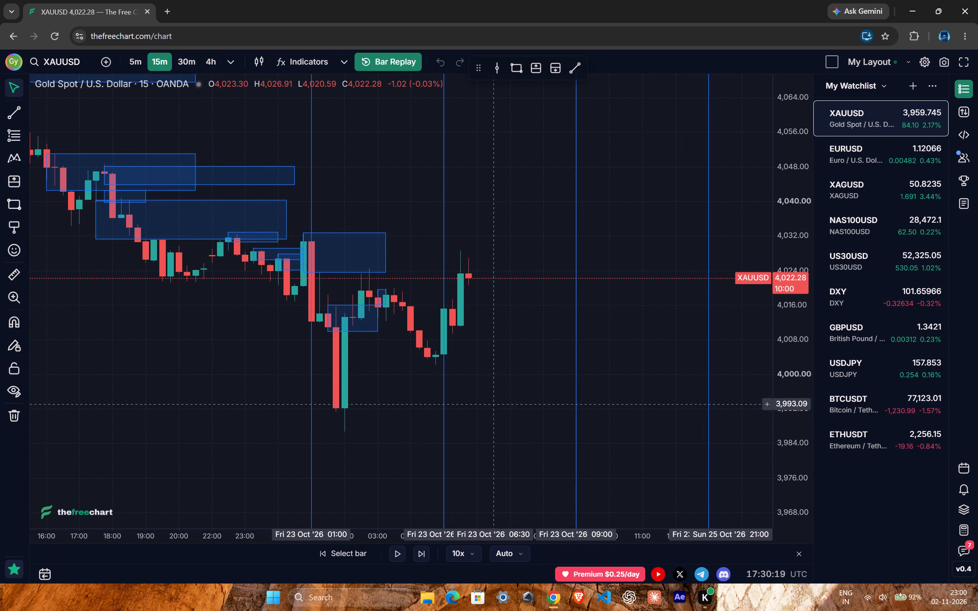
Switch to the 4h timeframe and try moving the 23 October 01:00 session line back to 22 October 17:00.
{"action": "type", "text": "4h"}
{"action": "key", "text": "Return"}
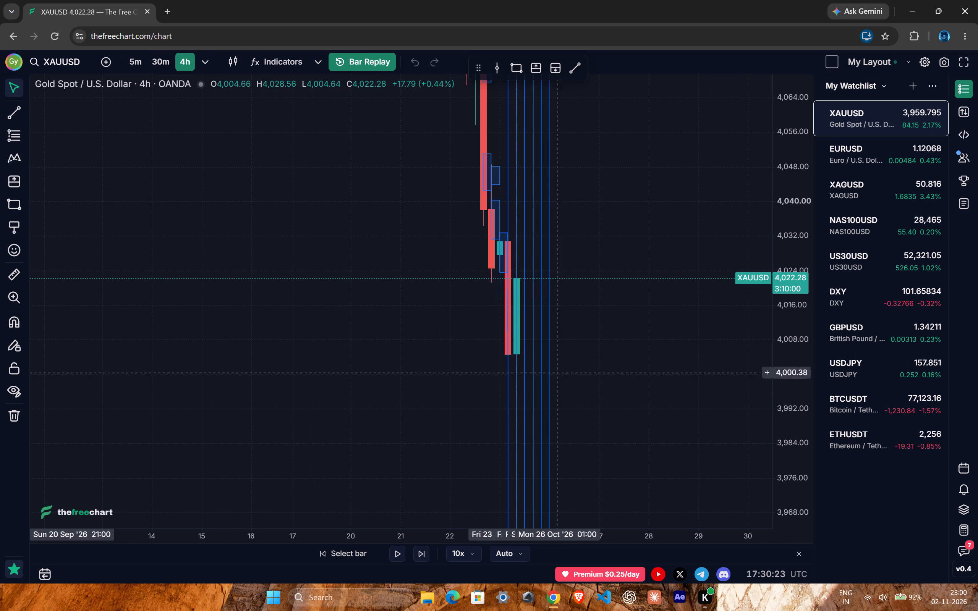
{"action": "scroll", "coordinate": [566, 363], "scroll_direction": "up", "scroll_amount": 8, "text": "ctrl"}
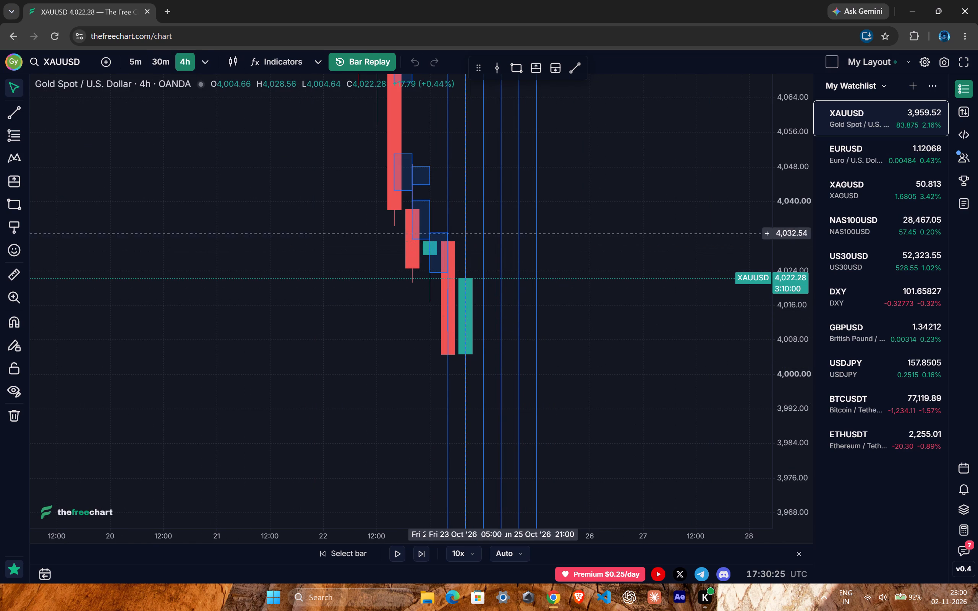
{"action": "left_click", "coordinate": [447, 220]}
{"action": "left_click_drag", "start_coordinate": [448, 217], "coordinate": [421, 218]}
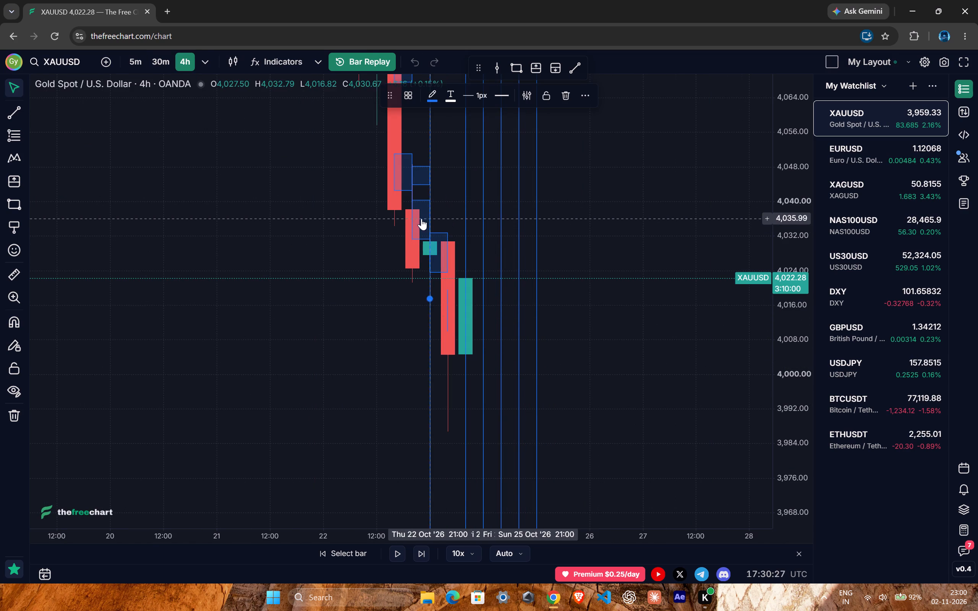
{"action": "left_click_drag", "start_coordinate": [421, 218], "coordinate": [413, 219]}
Draw a horizontal trend line at about 4,030.7 from the body top of the 23 October 01:00 candle to 23 October 09:00.
{"action": "left_click_drag", "start_coordinate": [631, 241], "coordinate": [602, 282]}
{"action": "scroll", "coordinate": [429, 325], "scroll_direction": "up", "scroll_amount": 5, "text": "ctrl"}
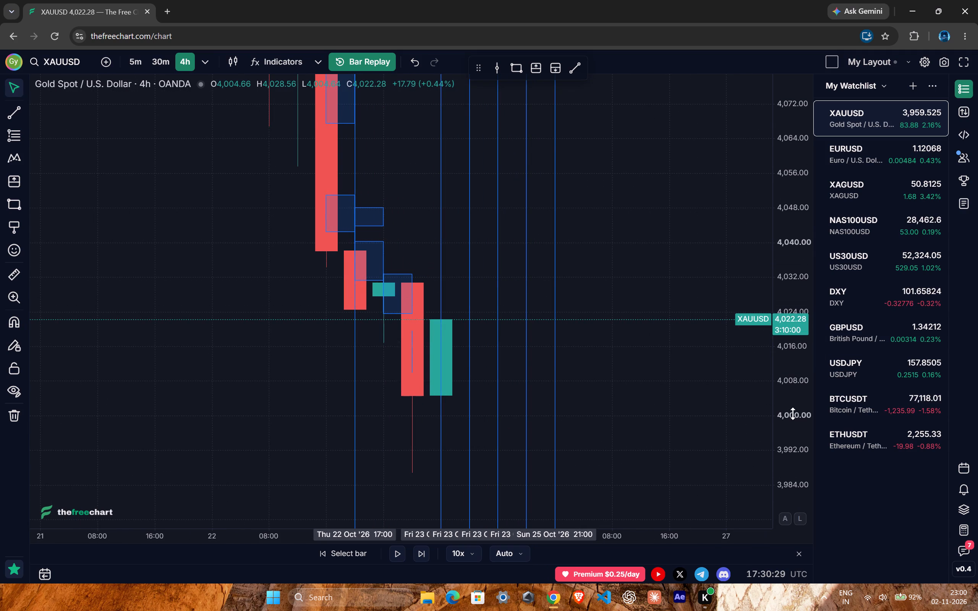
{"action": "left_click_drag", "start_coordinate": [793, 409], "coordinate": [738, 110]}
{"action": "left_click_drag", "start_coordinate": [678, 262], "coordinate": [672, 312]}
{"action": "left_click", "coordinate": [570, 66]}
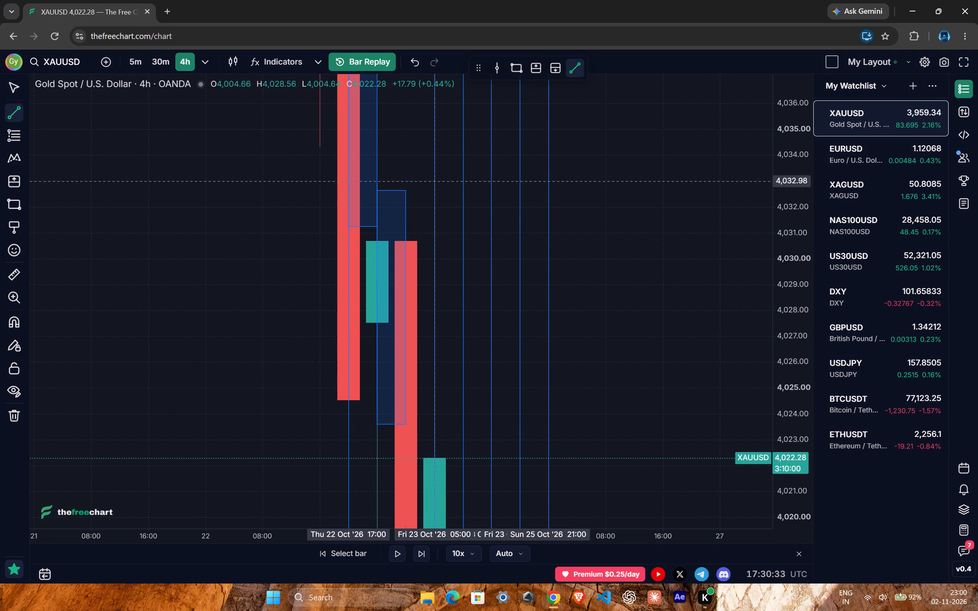
{"action": "left_click", "coordinate": [410, 235], "text": "ctrl"}
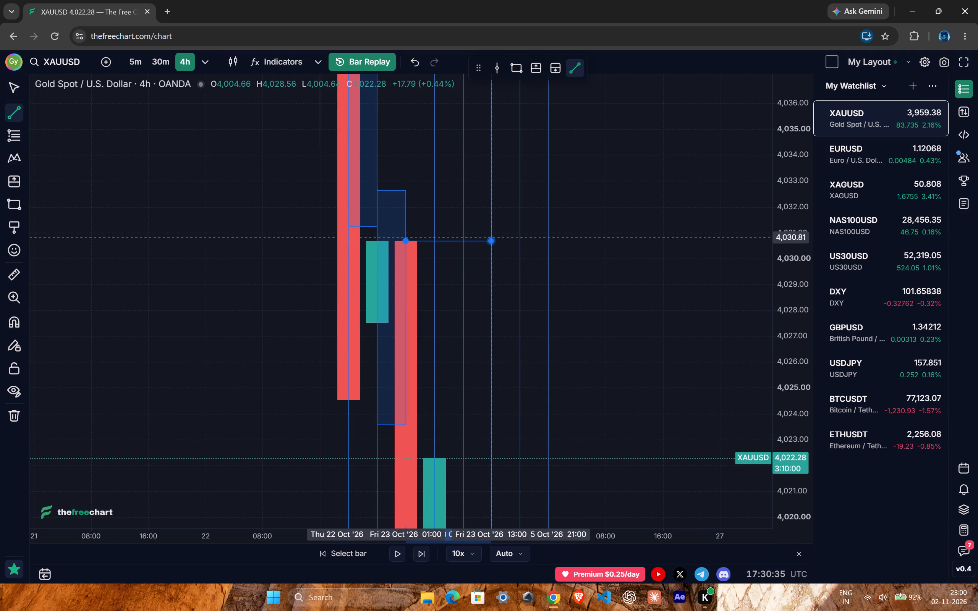
{"action": "left_click", "coordinate": [471, 234], "text": "shift"}
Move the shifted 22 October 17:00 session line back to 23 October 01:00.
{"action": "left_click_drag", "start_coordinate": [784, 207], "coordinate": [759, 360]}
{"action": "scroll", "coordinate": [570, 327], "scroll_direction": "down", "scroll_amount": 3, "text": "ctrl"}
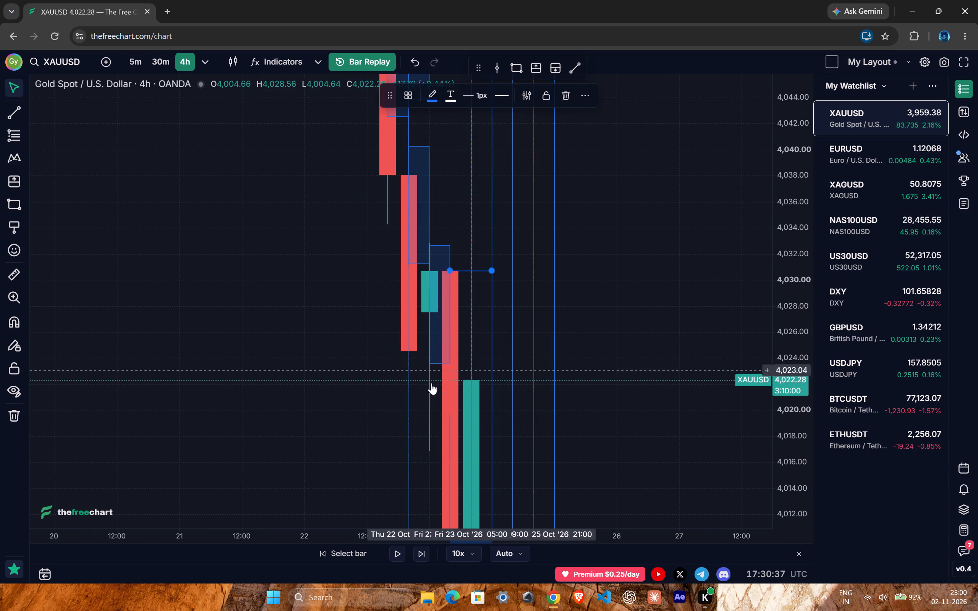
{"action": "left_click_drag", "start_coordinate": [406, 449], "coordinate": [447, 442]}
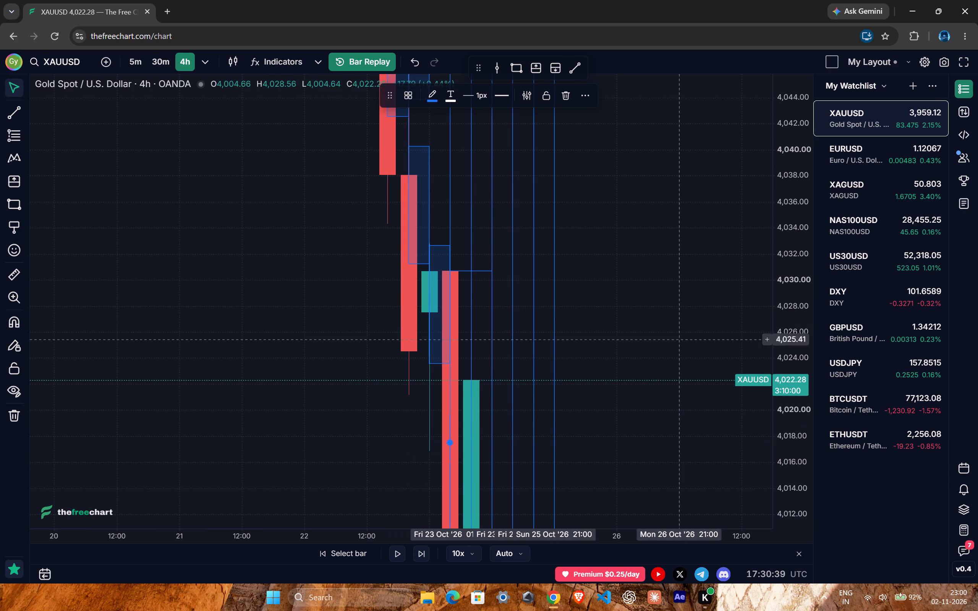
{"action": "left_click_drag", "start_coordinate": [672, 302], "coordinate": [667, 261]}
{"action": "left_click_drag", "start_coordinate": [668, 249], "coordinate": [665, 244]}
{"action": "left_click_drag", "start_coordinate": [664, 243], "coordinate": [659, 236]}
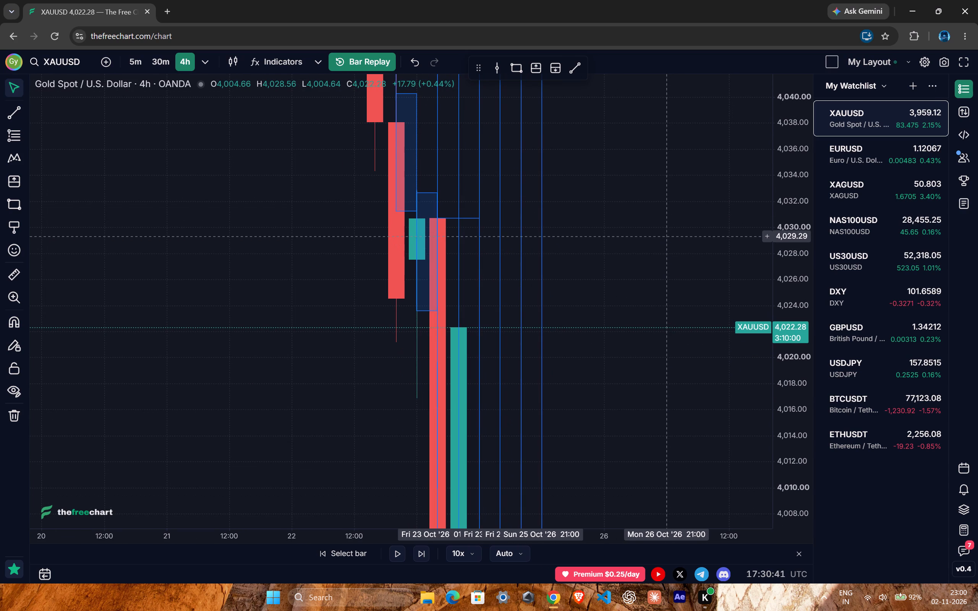
Switch to the 15m timeframe and play the replay forward to the 23 October 13:00 session line.
{"action": "type", "text": "15"}
{"action": "key", "text": "Return"}
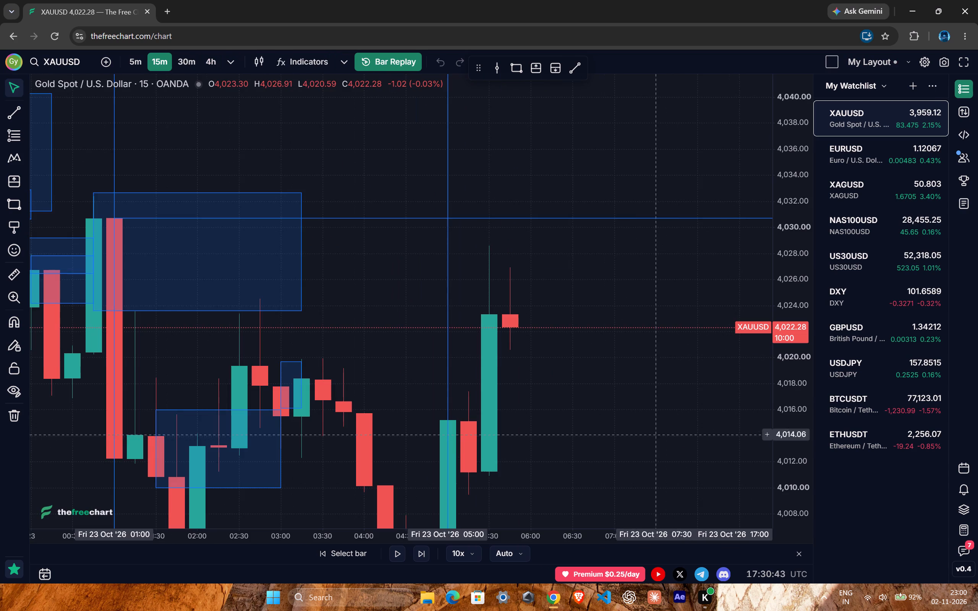
{"action": "scroll", "coordinate": [497, 355], "scroll_direction": "down", "scroll_amount": 9, "text": "ctrl"}
{"action": "left_click_drag", "start_coordinate": [794, 254], "coordinate": [801, 419]}
{"action": "left_click_drag", "start_coordinate": [655, 413], "coordinate": [646, 351]}
{"action": "left_click_drag", "start_coordinate": [503, 440], "coordinate": [466, 444]}
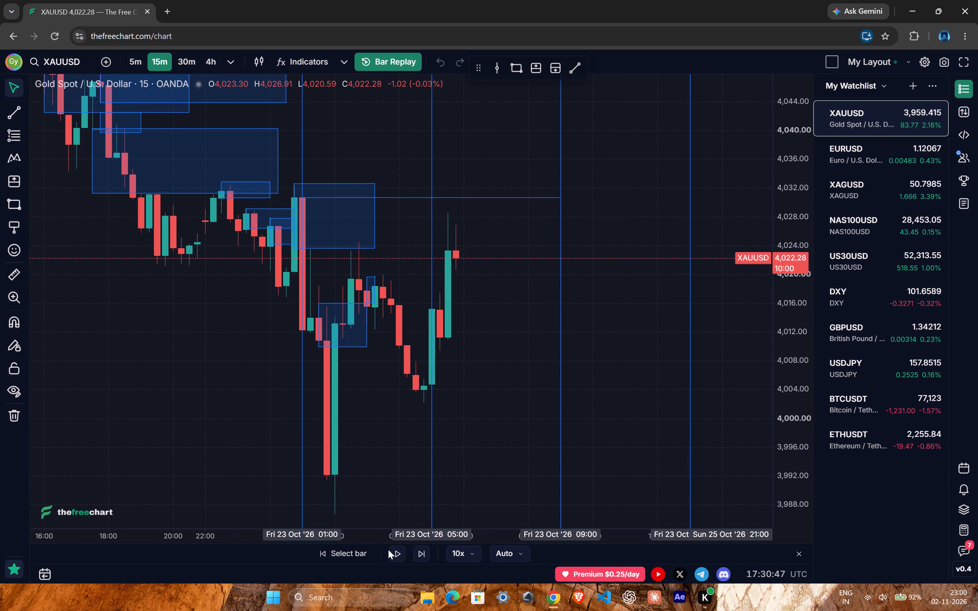
{"action": "left_click_drag", "start_coordinate": [464, 416], "coordinate": [456, 428]}
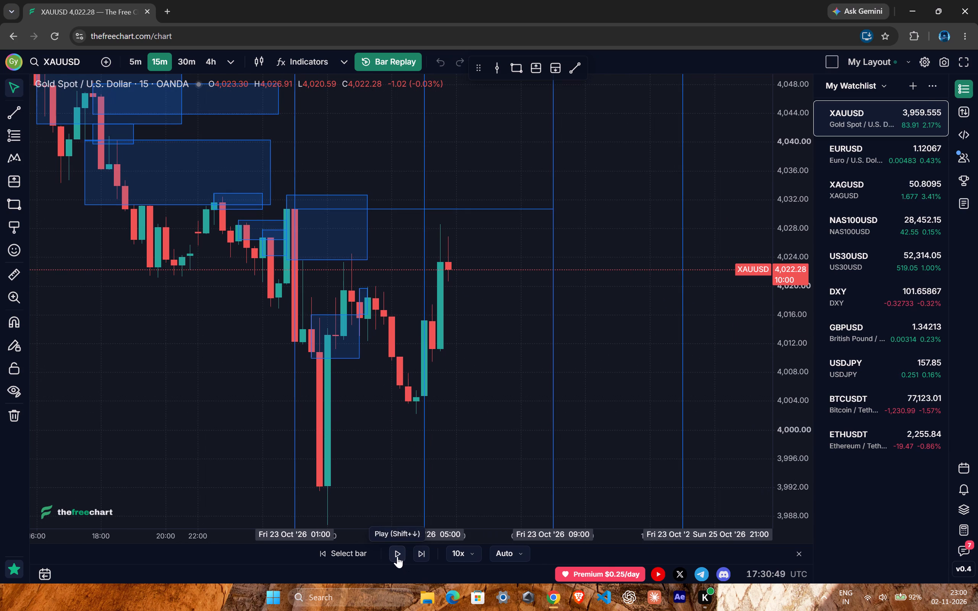
{"action": "left_click", "coordinate": [397, 556]}
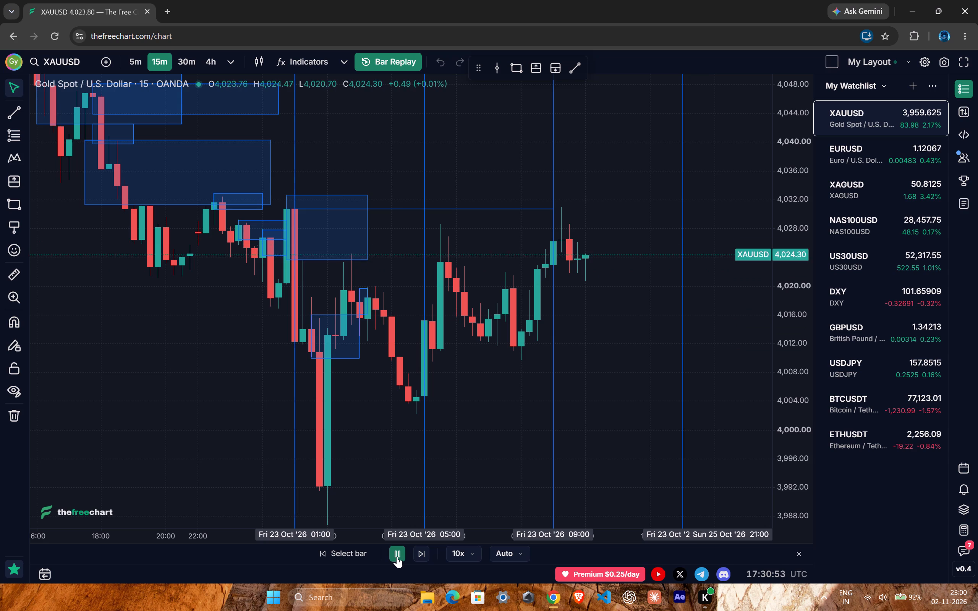
{"action": "left_click", "coordinate": [397, 556]}
{"action": "left_click", "coordinate": [398, 556]}
{"action": "left_click", "coordinate": [398, 556]}
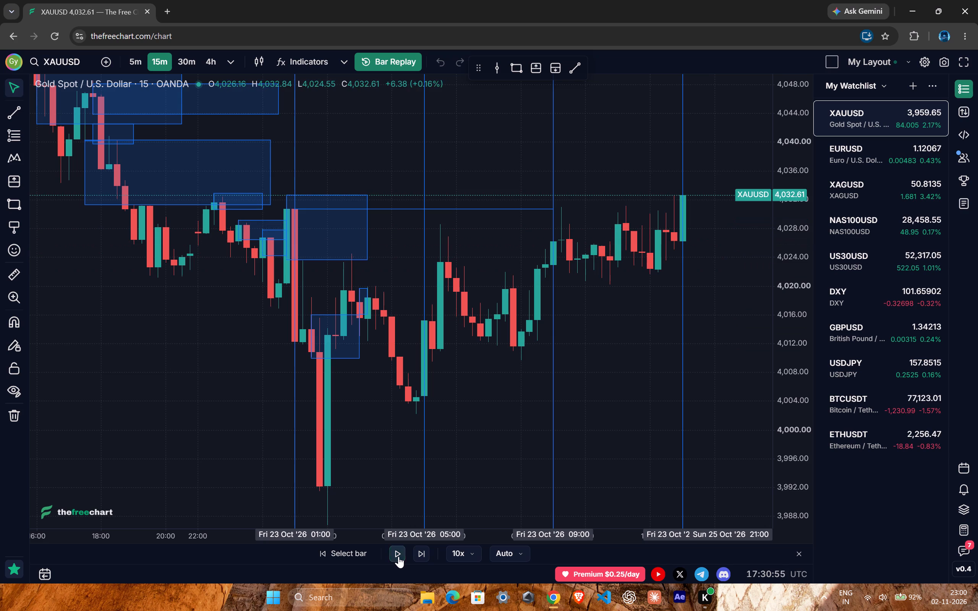
Examine the 15m candles up to 23 October 13:00 against the marked zones, session lines and the new trend line.
{"action": "left_click_drag", "start_coordinate": [580, 358], "coordinate": [452, 377]}
{"action": "left_click_drag", "start_coordinate": [519, 380], "coordinate": [452, 407]}
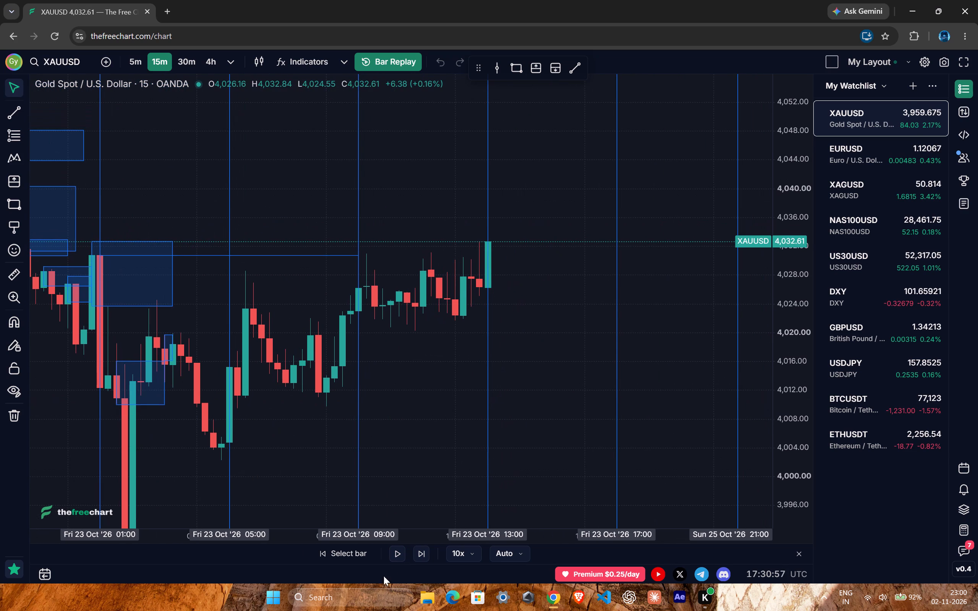
{"action": "left_click_drag", "start_coordinate": [434, 450], "coordinate": [433, 399]}
{"action": "scroll", "coordinate": [403, 410], "scroll_direction": "down", "scroll_amount": 8}
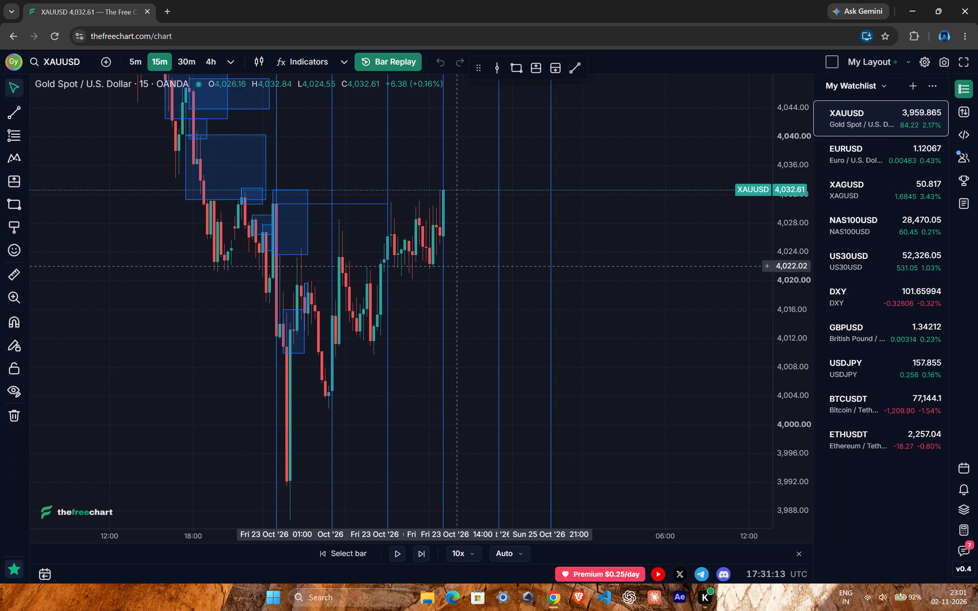
{"action": "left_click_drag", "start_coordinate": [665, 353], "coordinate": [656, 279]}
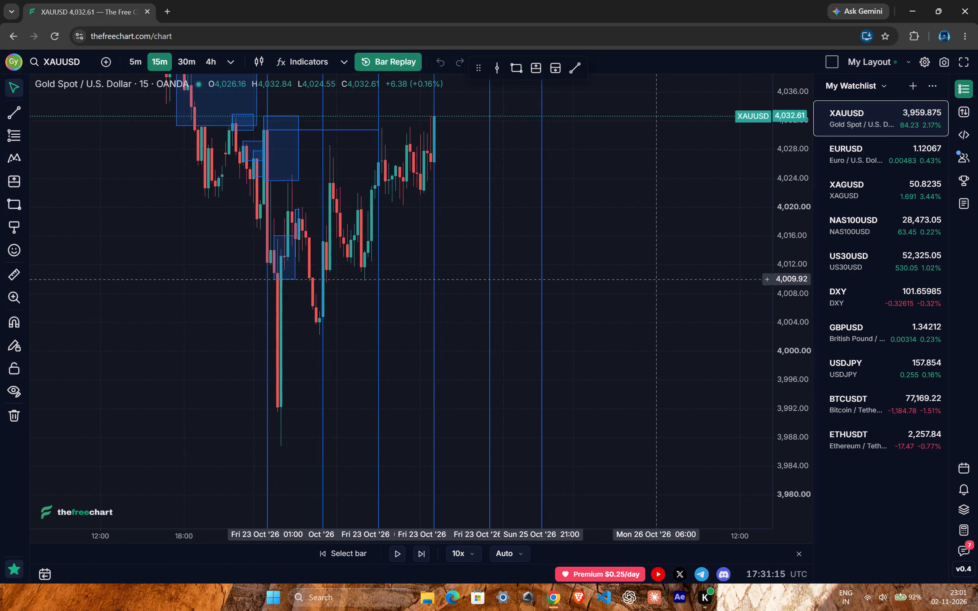
{"action": "left_click_drag", "start_coordinate": [656, 279], "coordinate": [630, 337]}
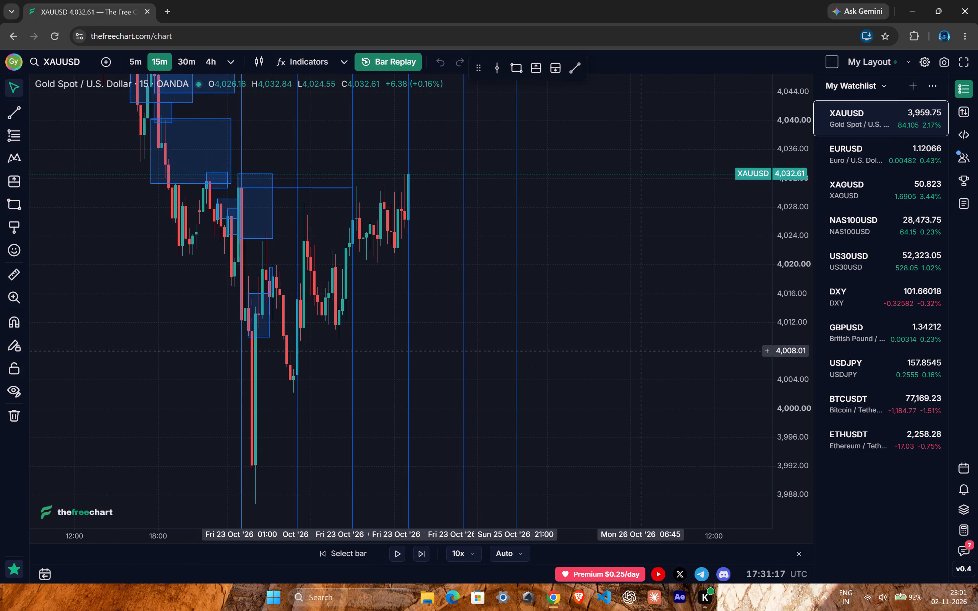